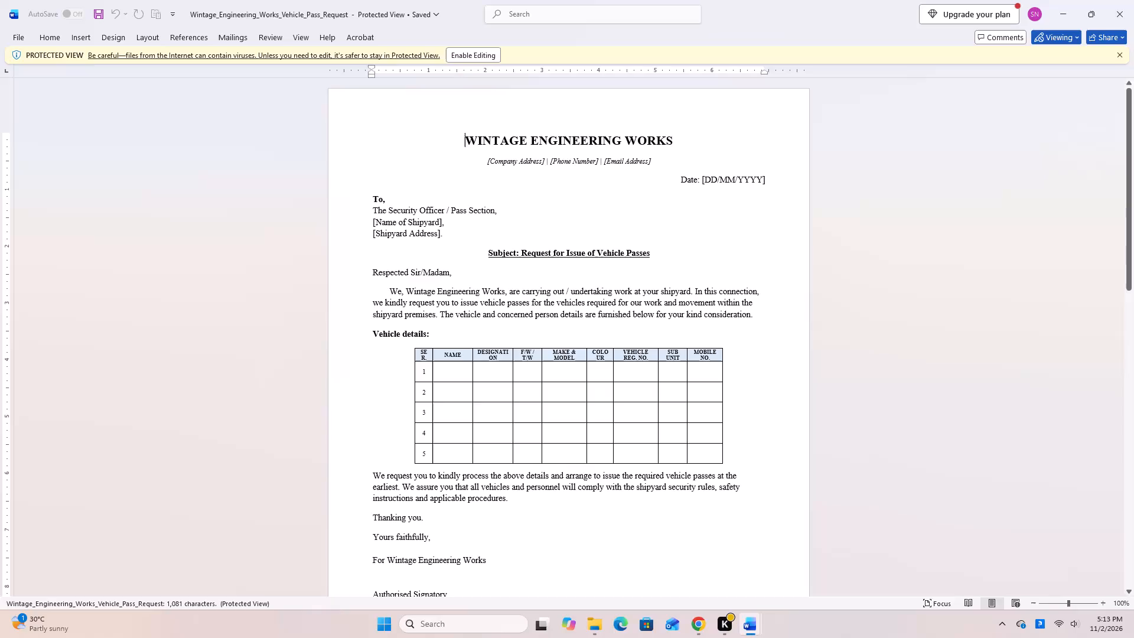
# Enable editing of the protected vehicle pass request document.
pyautogui.click(462, 58)
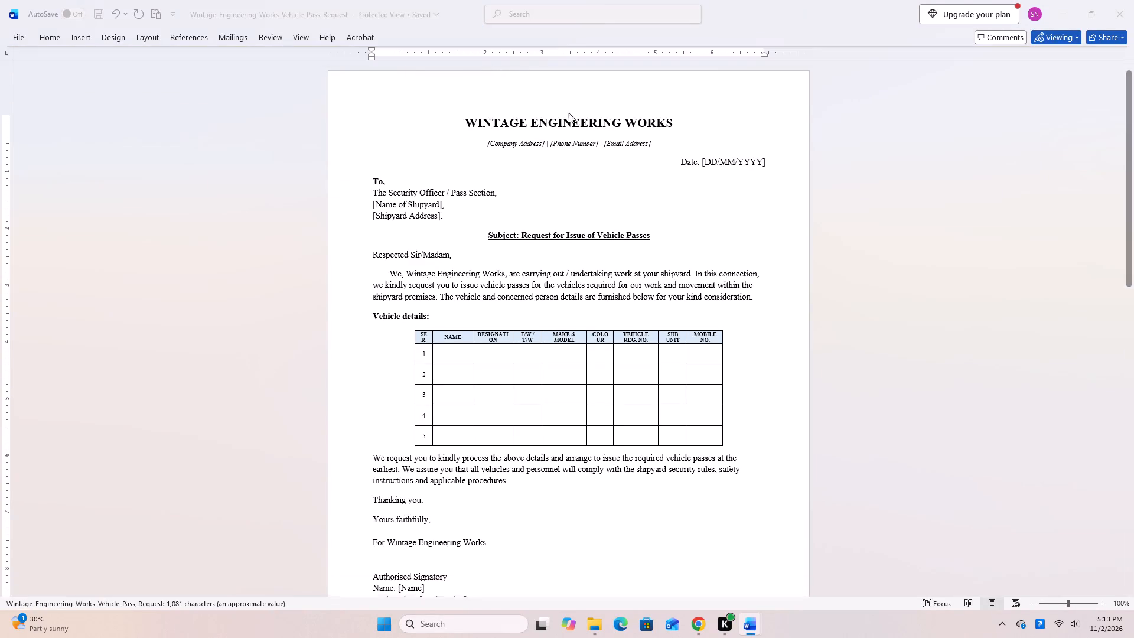
# Review the vehicle pass request letter from its heading through the vehicle table to the enclosures list.
pyautogui.scroll(-7, 470, 264)
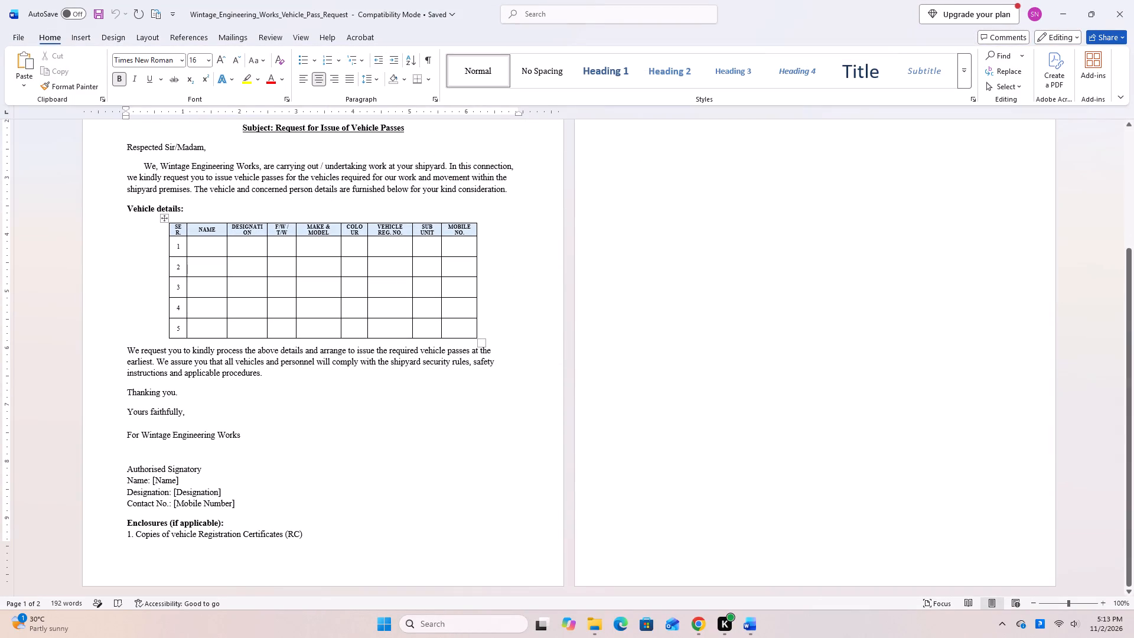
pyautogui.scroll(2, 342, 380)
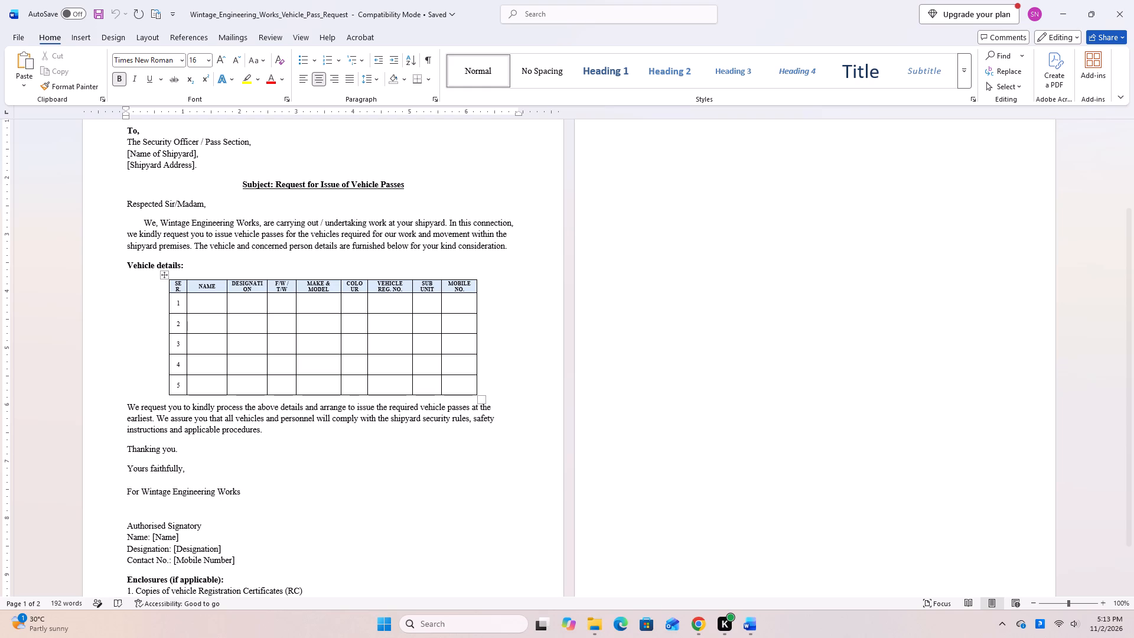
pyautogui.scroll(-5, 337, 347)
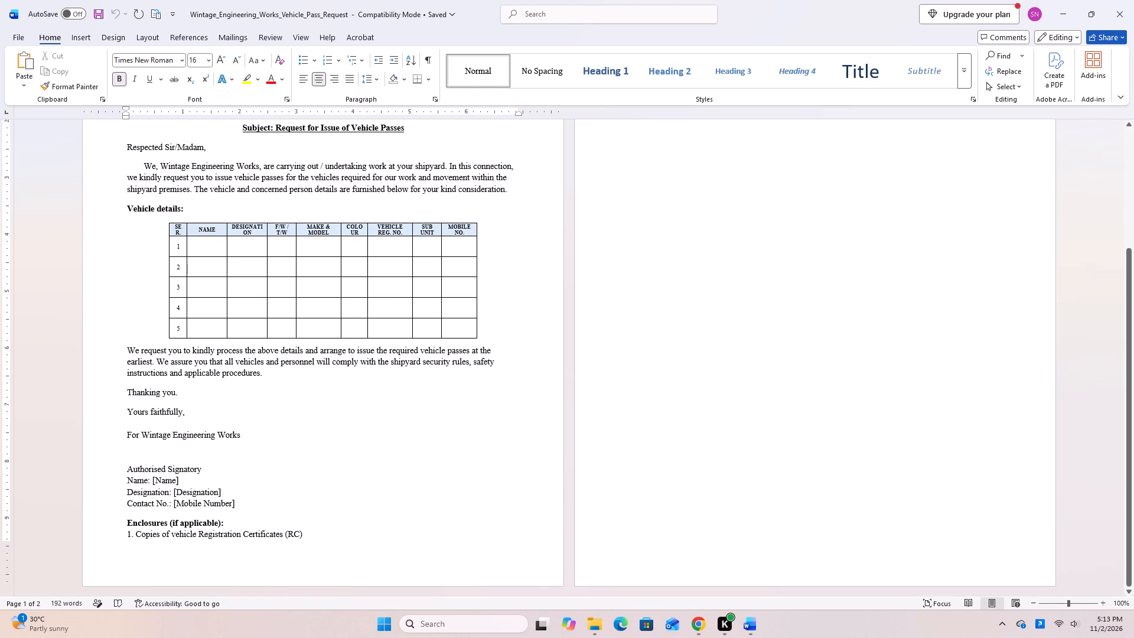
pyautogui.scroll(4, 260, 505)
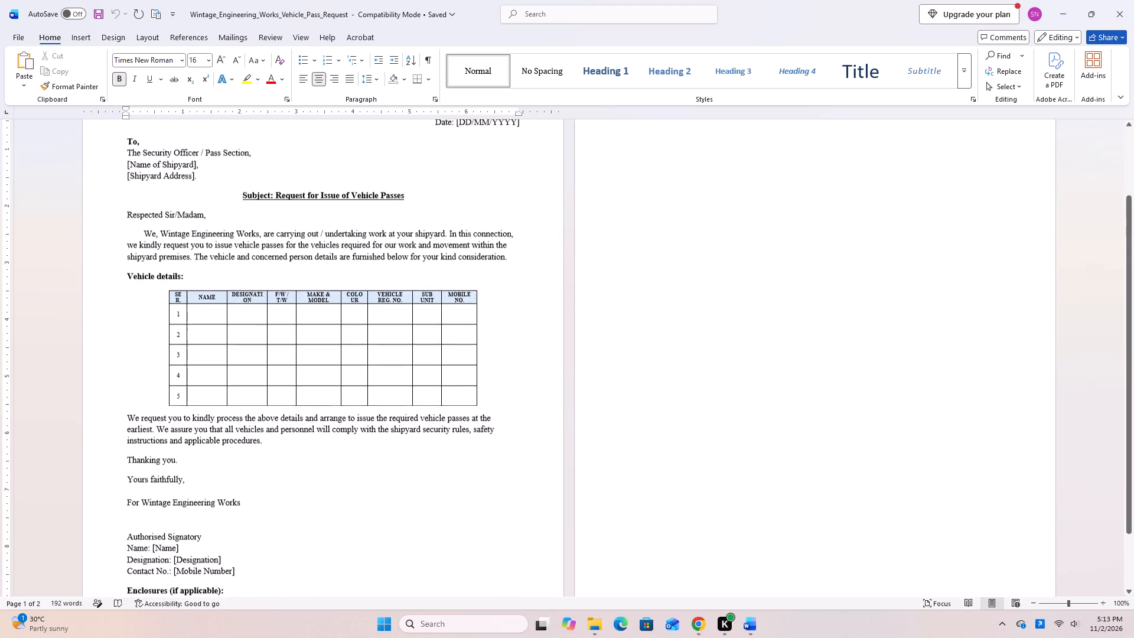
pyautogui.scroll(9, 260, 505)
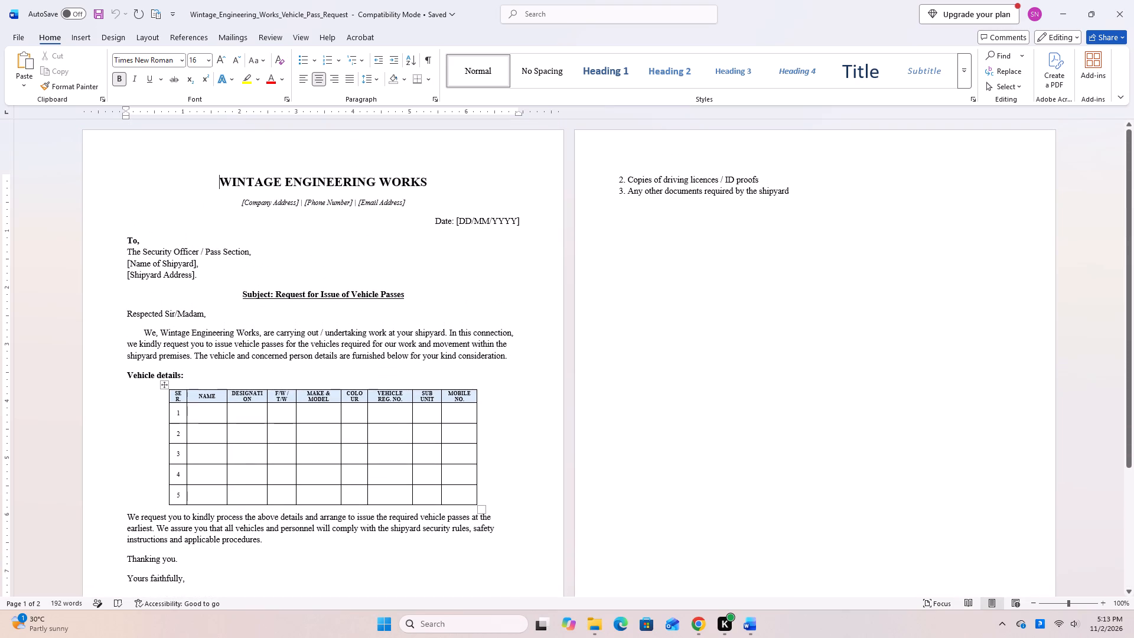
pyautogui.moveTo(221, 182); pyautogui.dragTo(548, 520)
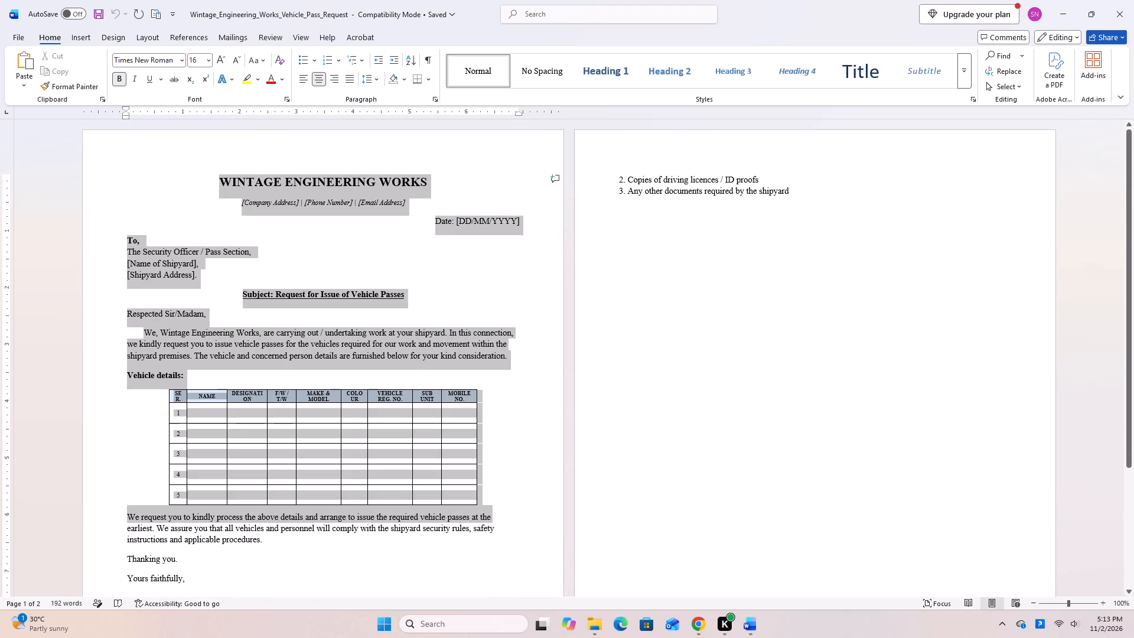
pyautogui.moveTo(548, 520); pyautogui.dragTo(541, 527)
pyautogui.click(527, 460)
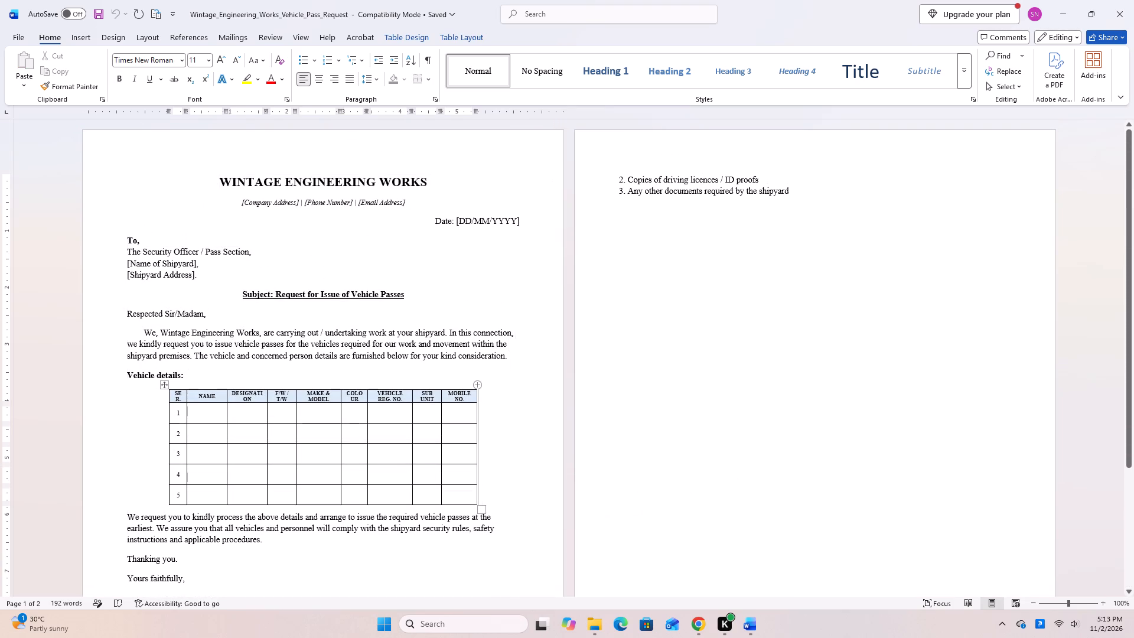
# Delete the placeholder line for company address, phone number and email address beneath the WINTAGE ENGINEERING WORKS heading.
pyautogui.moveTo(241, 202); pyautogui.dragTo(405, 202)
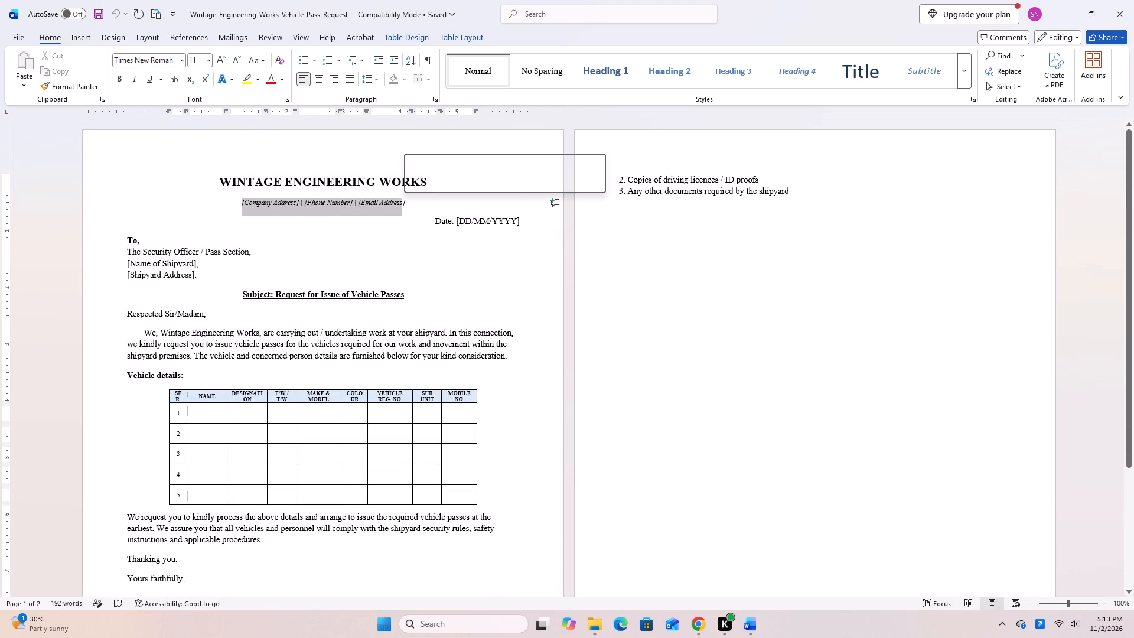
pyautogui.press('BackSpace')
pyautogui.press('BackSpace')
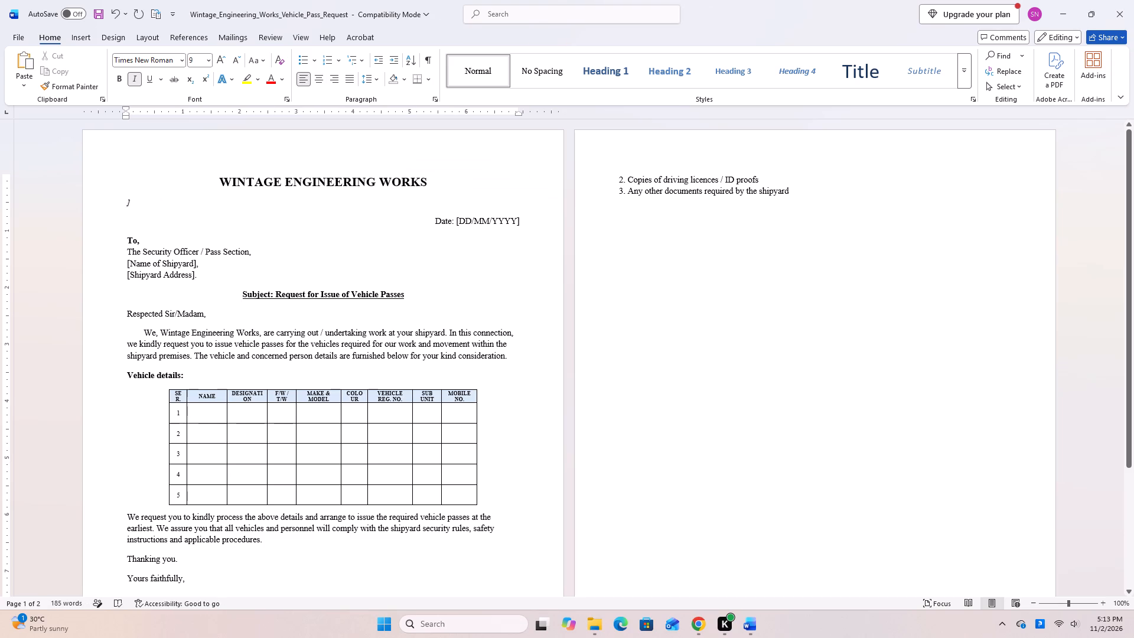
pyautogui.press('BackSpace')
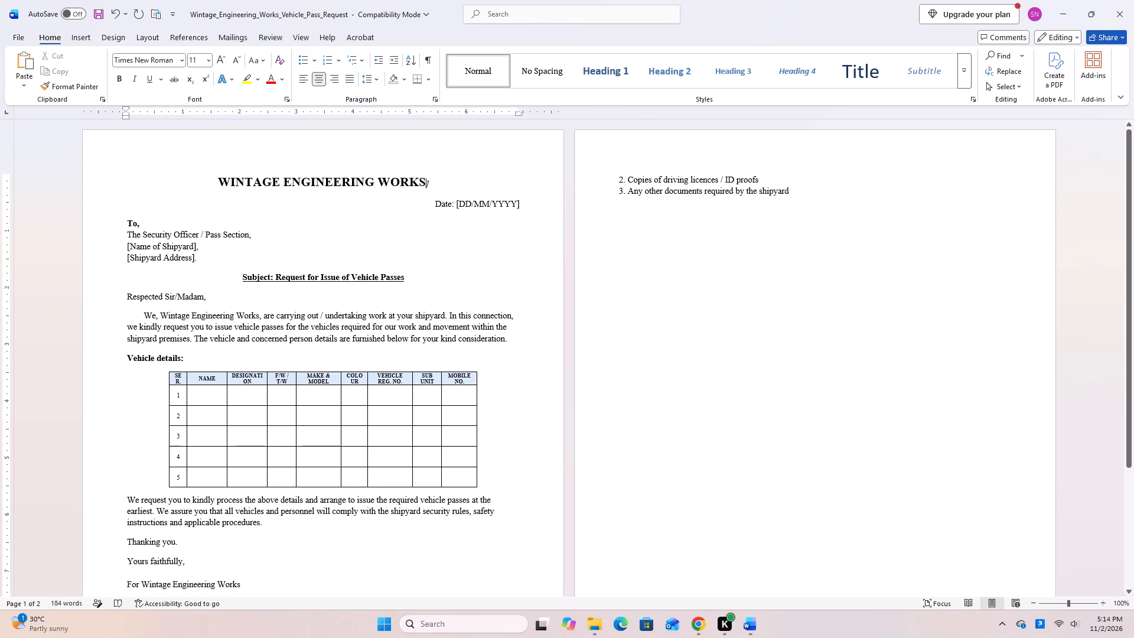
pyautogui.click(432, 179)
pyautogui.press('BackSpace')
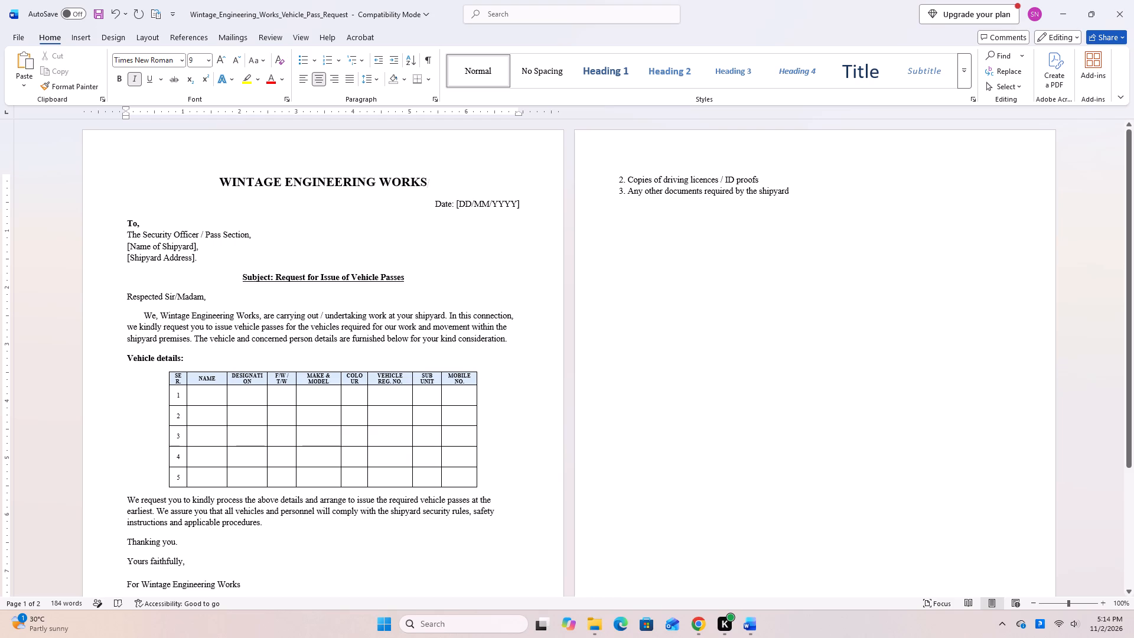
# Copy the letter from the date line through "For Wintage Engineering Works" and paste it below the letterhead in the TEMPLATE - 7 document.
pyautogui.moveTo(154, 199); pyautogui.dragTo(452, 585)
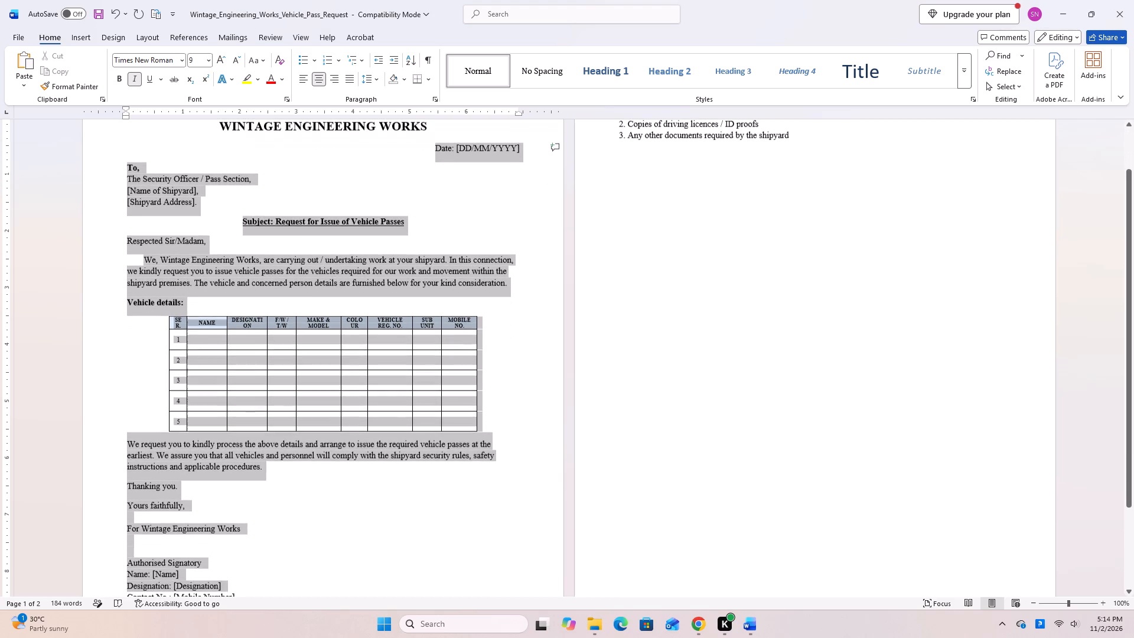
pyautogui.moveTo(452, 585); pyautogui.dragTo(437, 535)
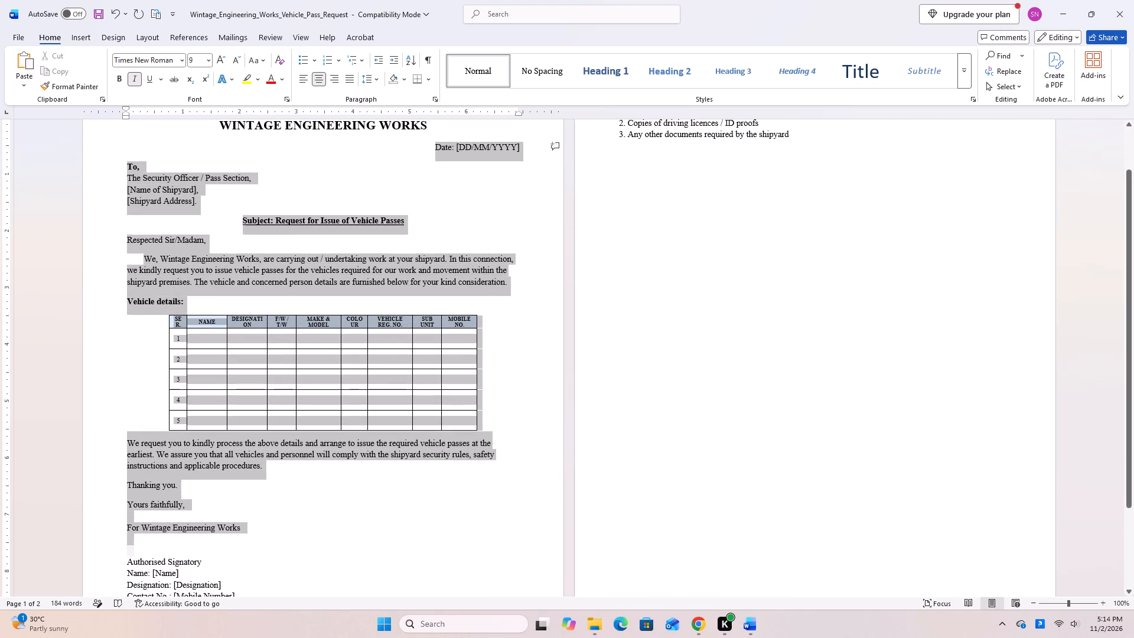
pyautogui.moveTo(437, 535); pyautogui.dragTo(429, 523)
pyautogui.hotkey('ctrl', 'c')
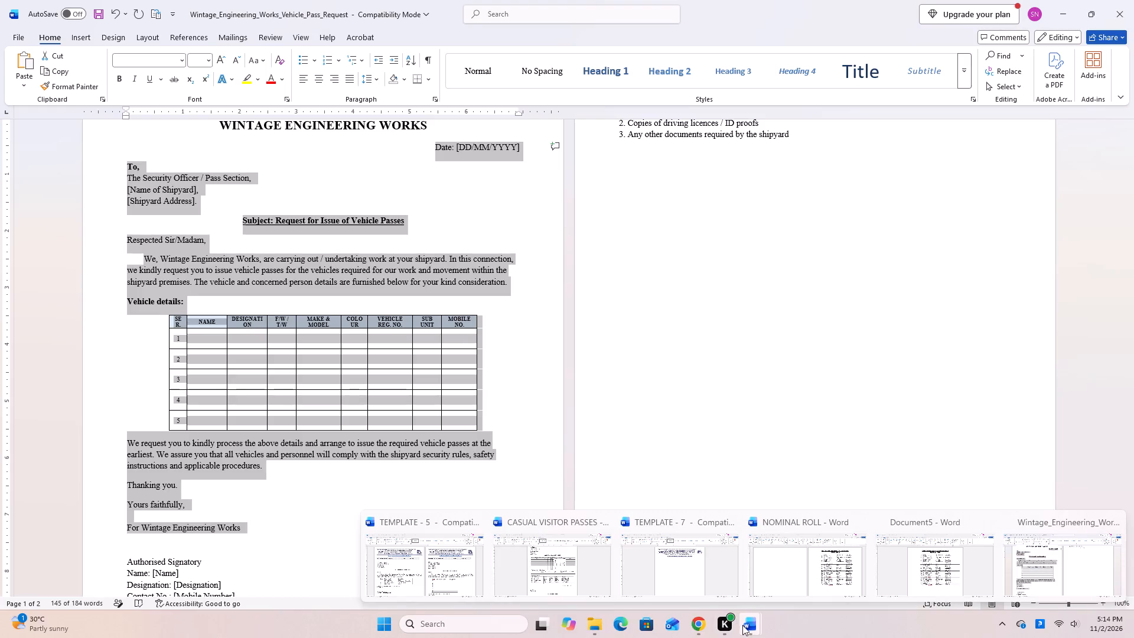
pyautogui.click(705, 575)
pyautogui.click(366, 259)
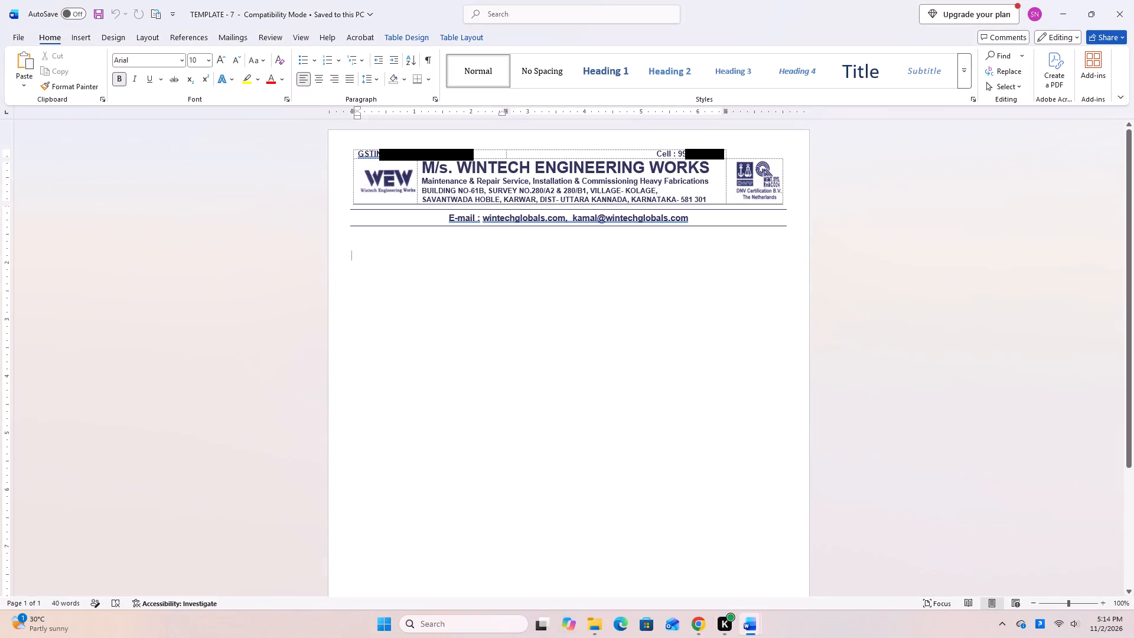
pyautogui.hotkey('ctrl', 'v')
# Place the cursor in the NAME cell of row 1 in the pasted vehicle details table.
pyautogui.scroll(-6, 525, 308)
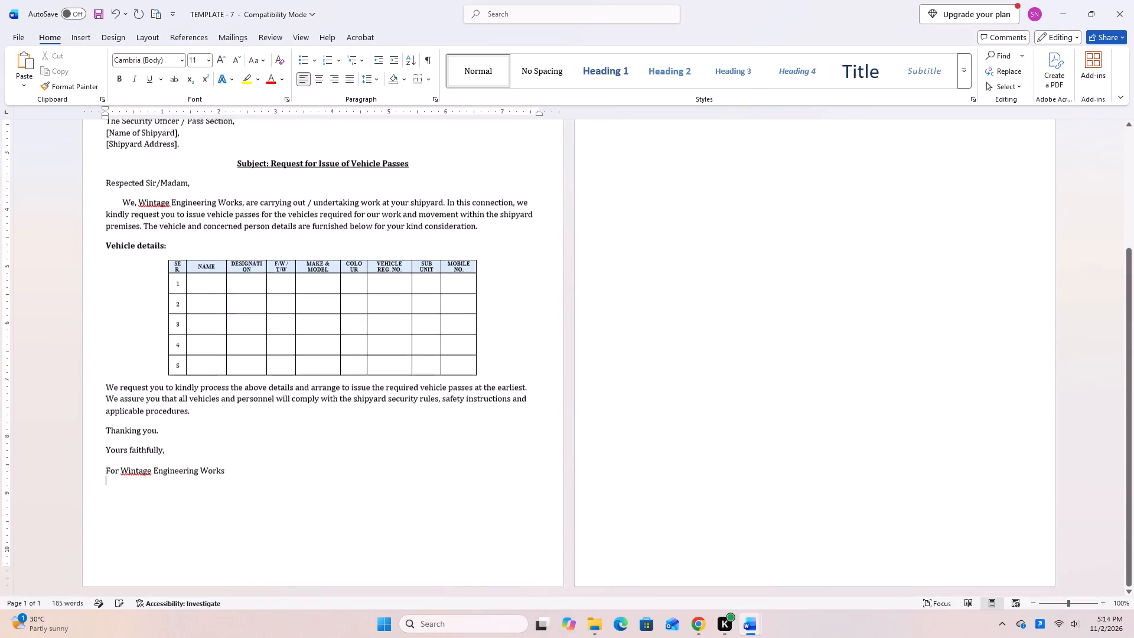
pyautogui.scroll(-4, 525, 308)
pyautogui.click(194, 283)
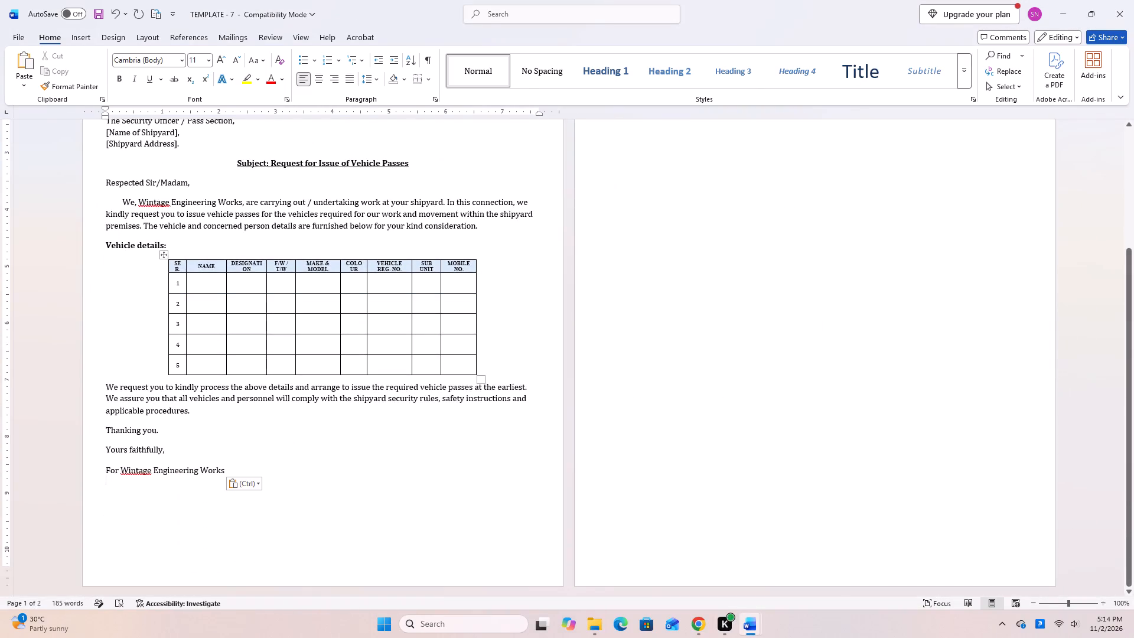
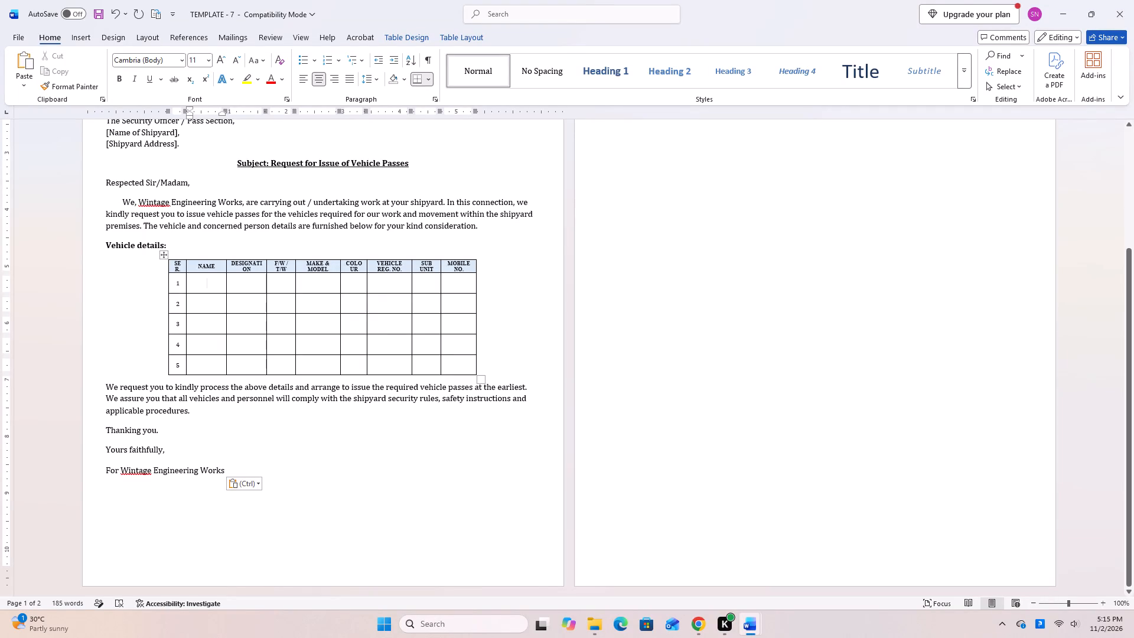
# Delete rows 3, 4 and 5 from the vehicle details table, keeping only rows 1 and 2 under the header.
pyautogui.moveTo(196, 320); pyautogui.dragTo(352, 344)
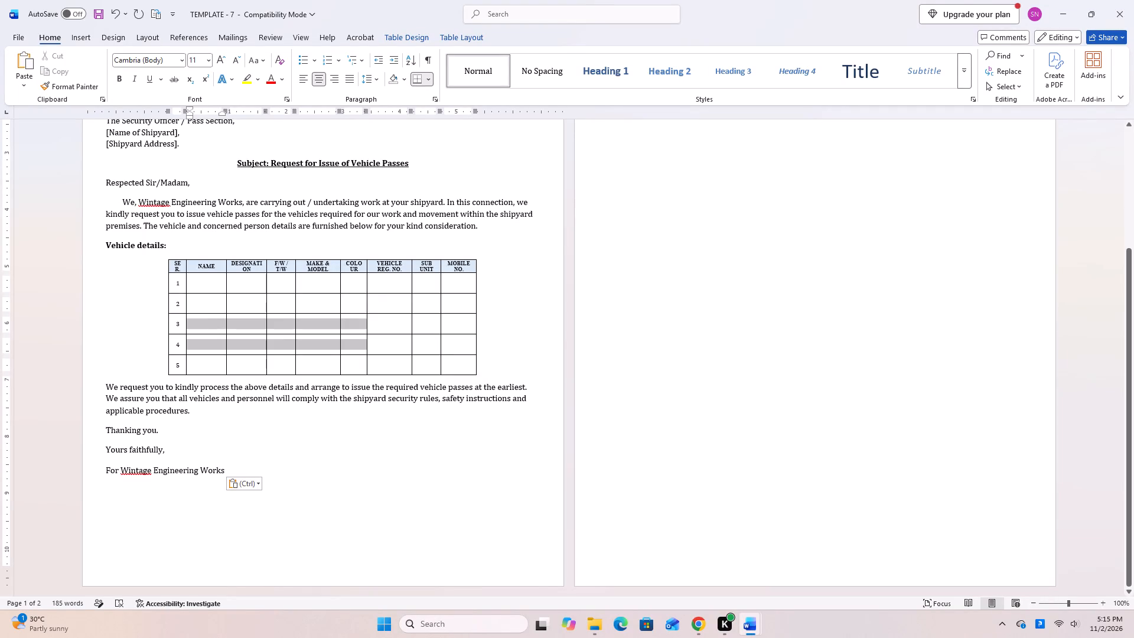
pyautogui.moveTo(352, 344); pyautogui.dragTo(363, 346)
pyautogui.moveTo(175, 320); pyautogui.dragTo(425, 357)
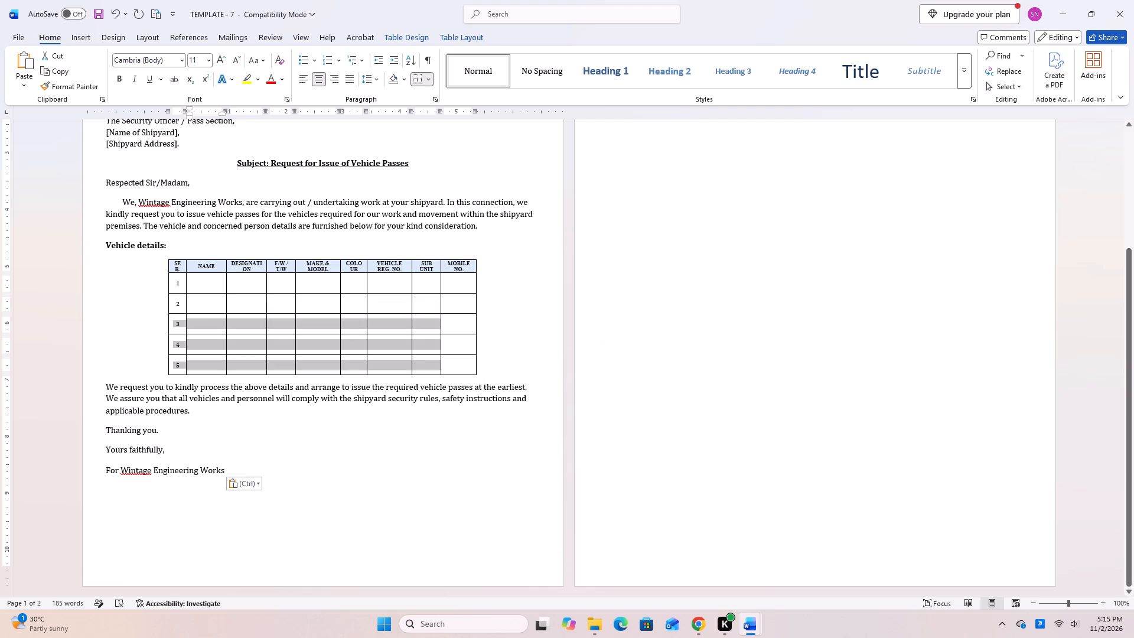
pyautogui.moveTo(425, 357); pyautogui.dragTo(446, 360)
pyautogui.rightClick(446, 360)
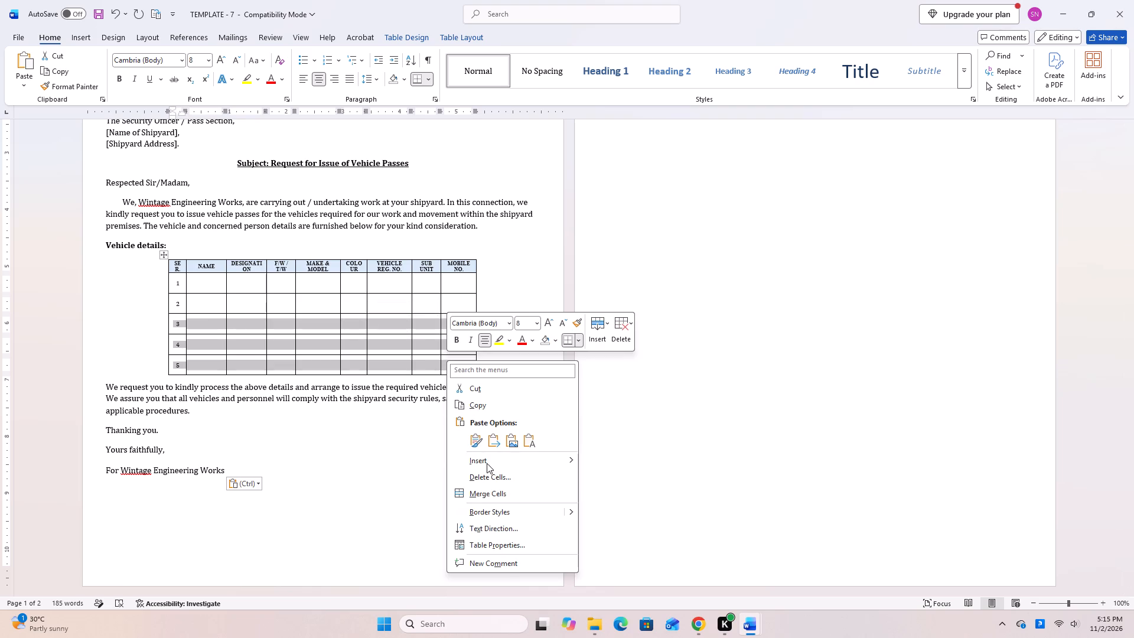
pyautogui.click(486, 477)
pyautogui.click(543, 331)
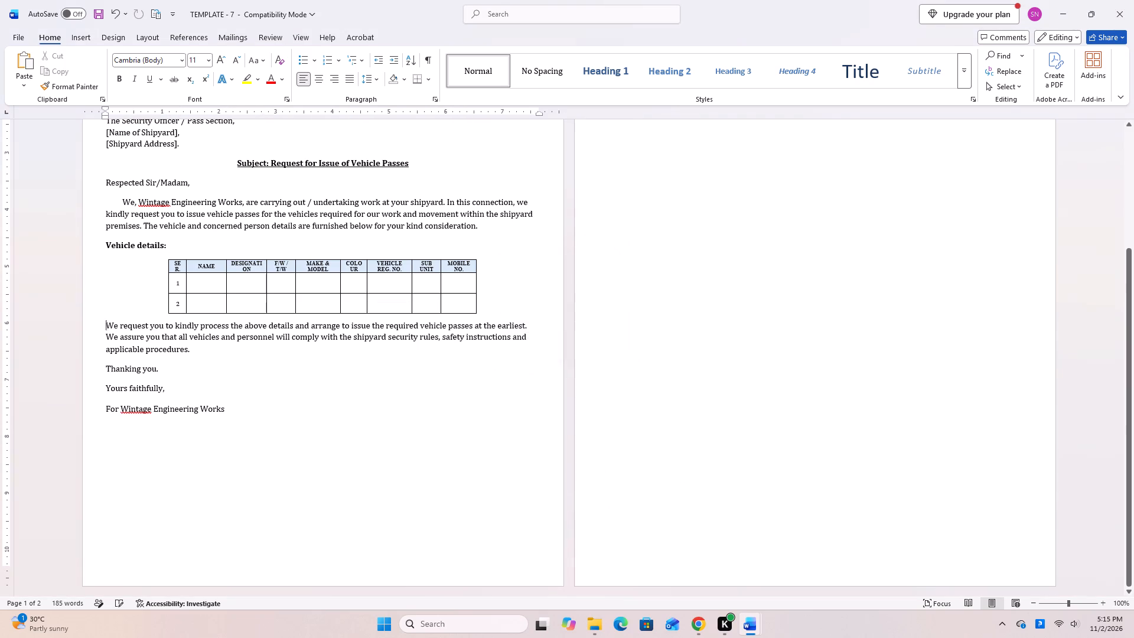
pyautogui.click(405, 392)
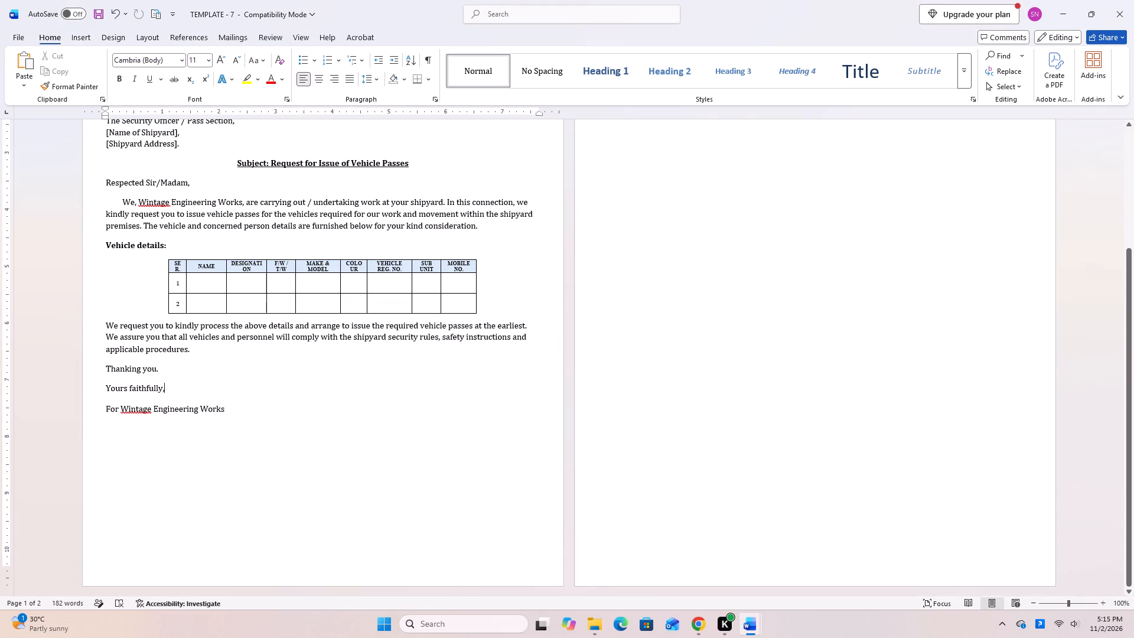
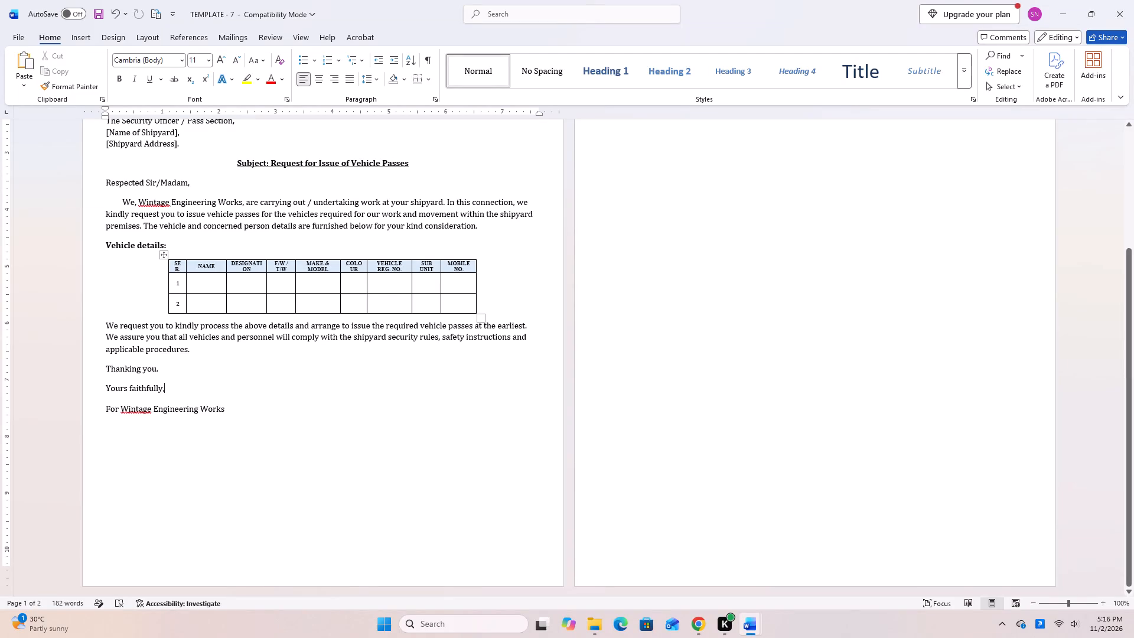
# Widen the COLOUR and VEHICLE REG. NO. columns of the vehicle details table so COLOUR fits on one line and VEHICLE REG. NO. on two.
pyautogui.moveTo(366, 277); pyautogui.dragTo(372, 279)
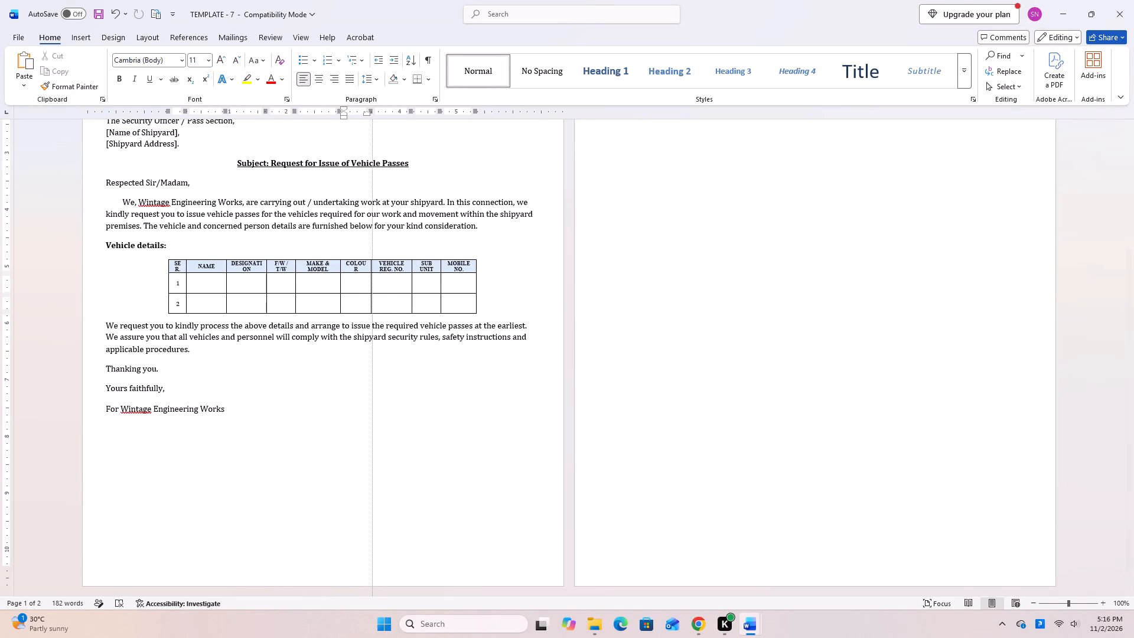
pyautogui.moveTo(372, 279); pyautogui.dragTo(379, 279)
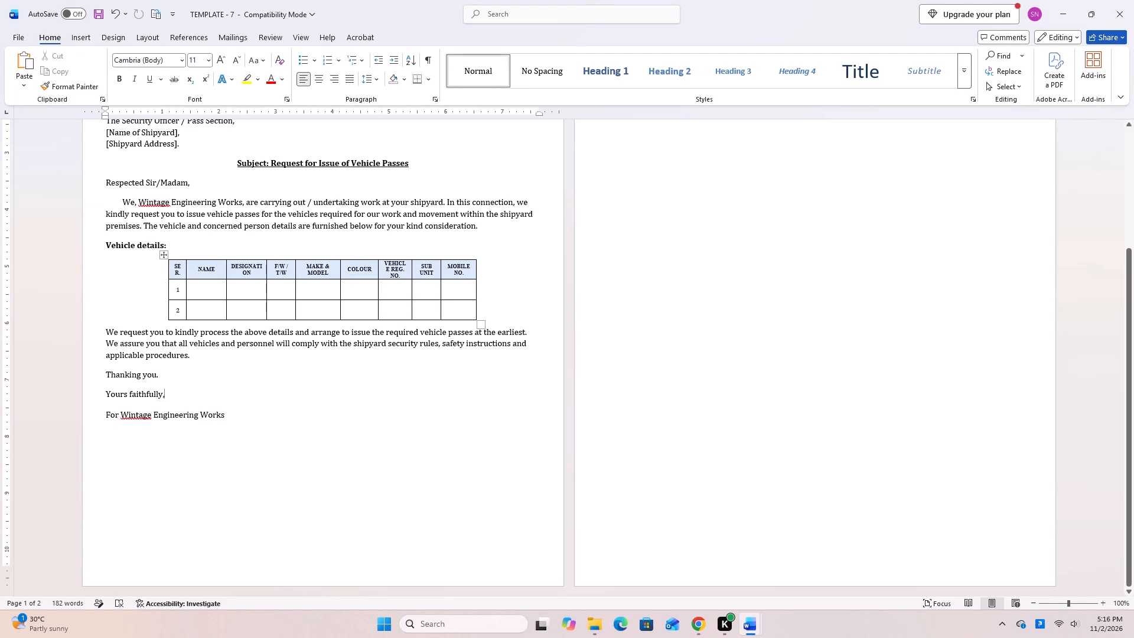
pyautogui.click(410, 282)
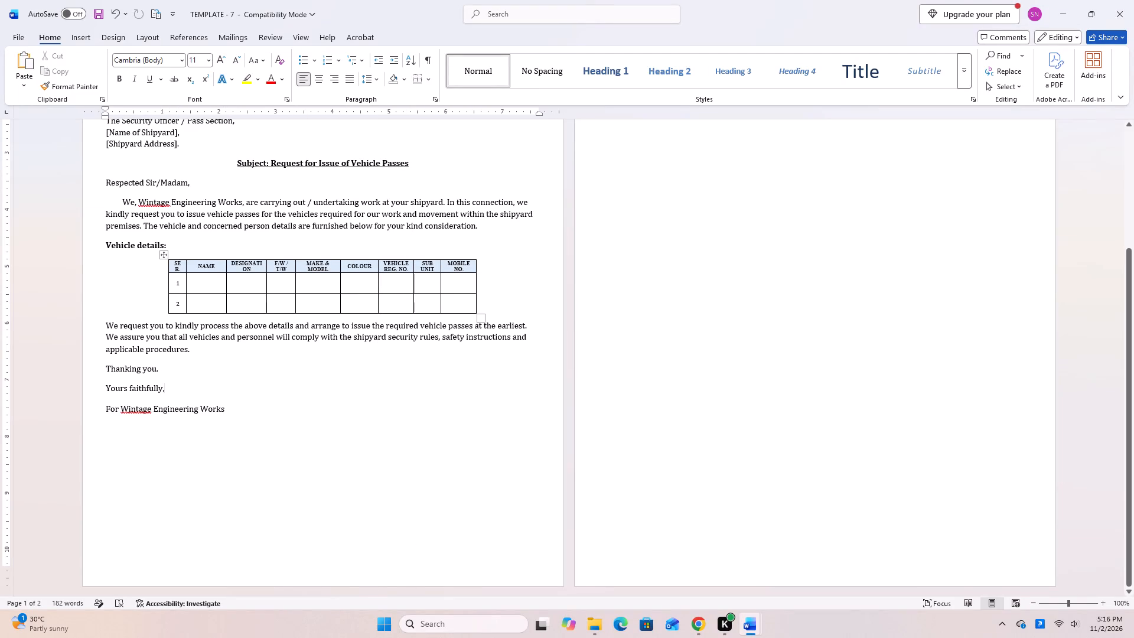
# Place the cursor in the NAME cell of row 1 in the vehicle details table.
pyautogui.click(207, 287)
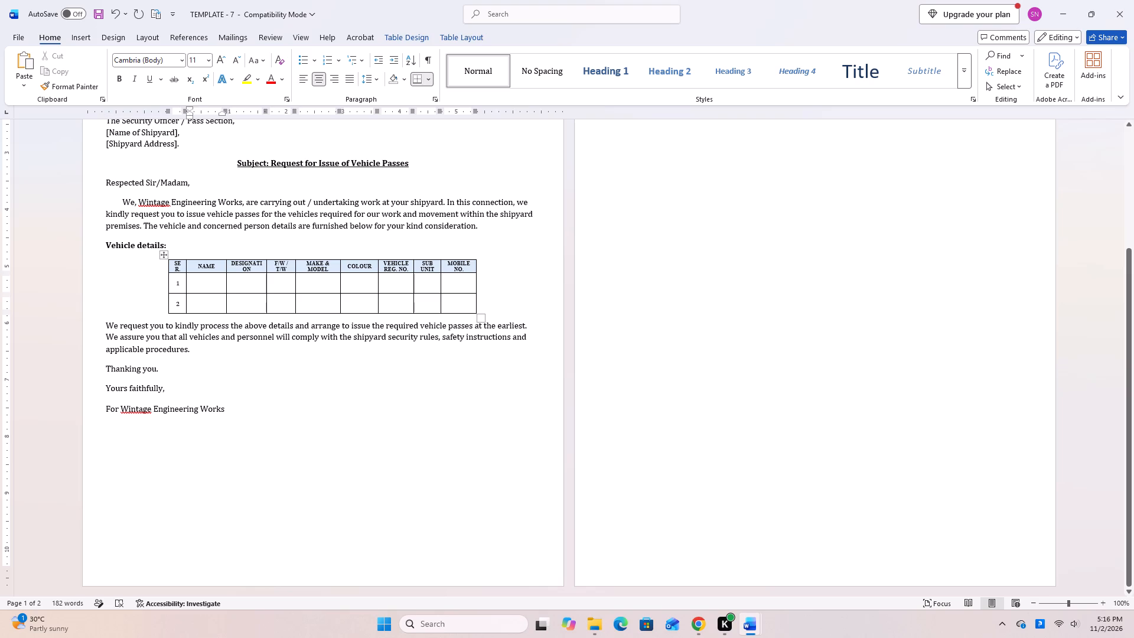
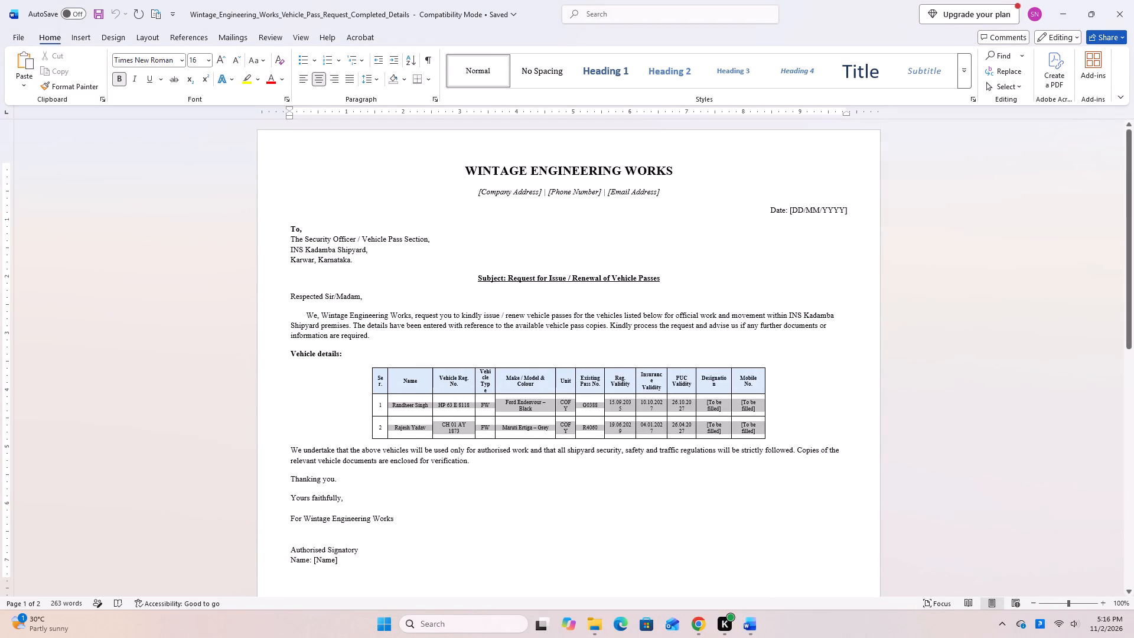
# Copy both vehicles' entries, excluding serial numbers, from the completed vehicle pass request into the blank cells of TEMPLATE - 7's vehicle details table.
pyautogui.moveTo(754, 425); pyautogui.dragTo(754, 425)
pyautogui.rightClick(754, 425)
pyautogui.click(803, 251)
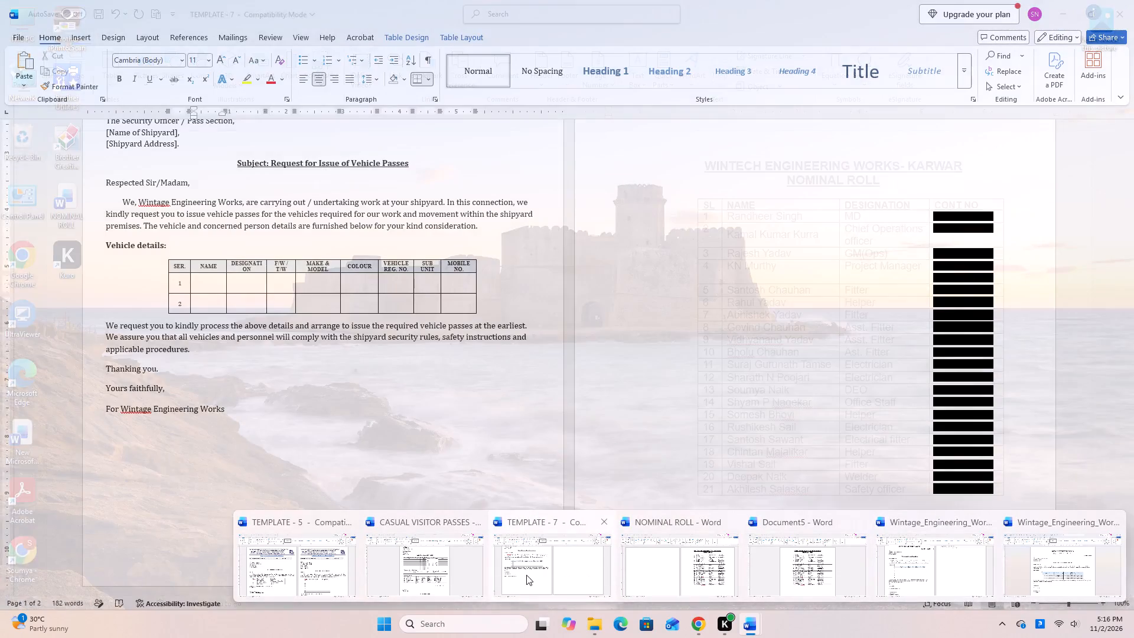
pyautogui.click(526, 575)
pyautogui.moveTo(207, 281); pyautogui.dragTo(416, 314)
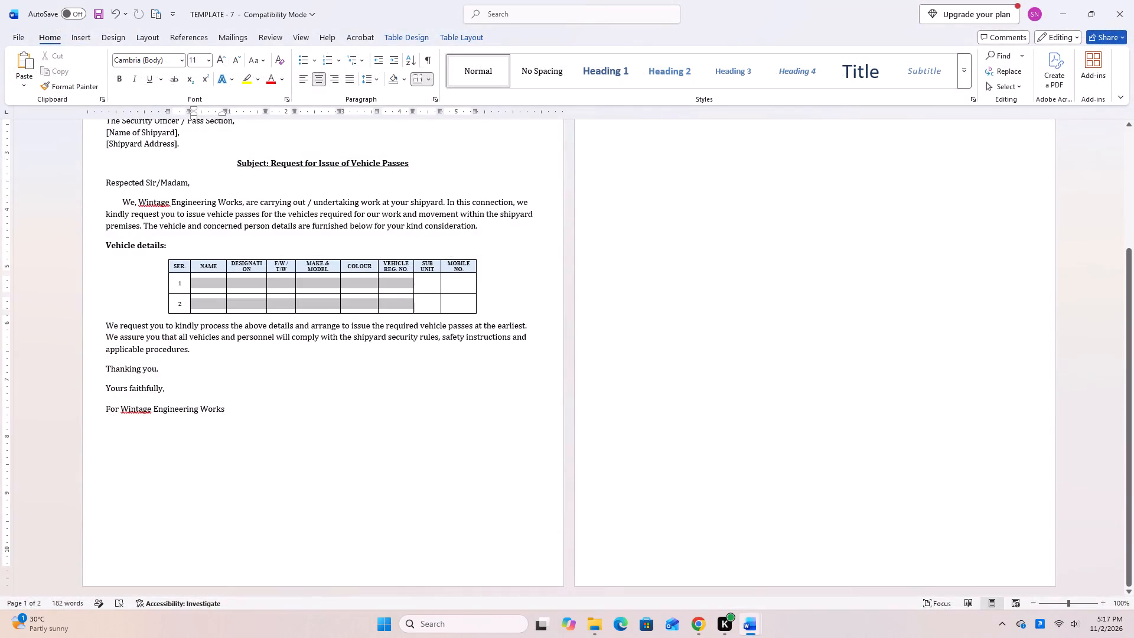
pyautogui.moveTo(416, 314); pyautogui.dragTo(454, 307)
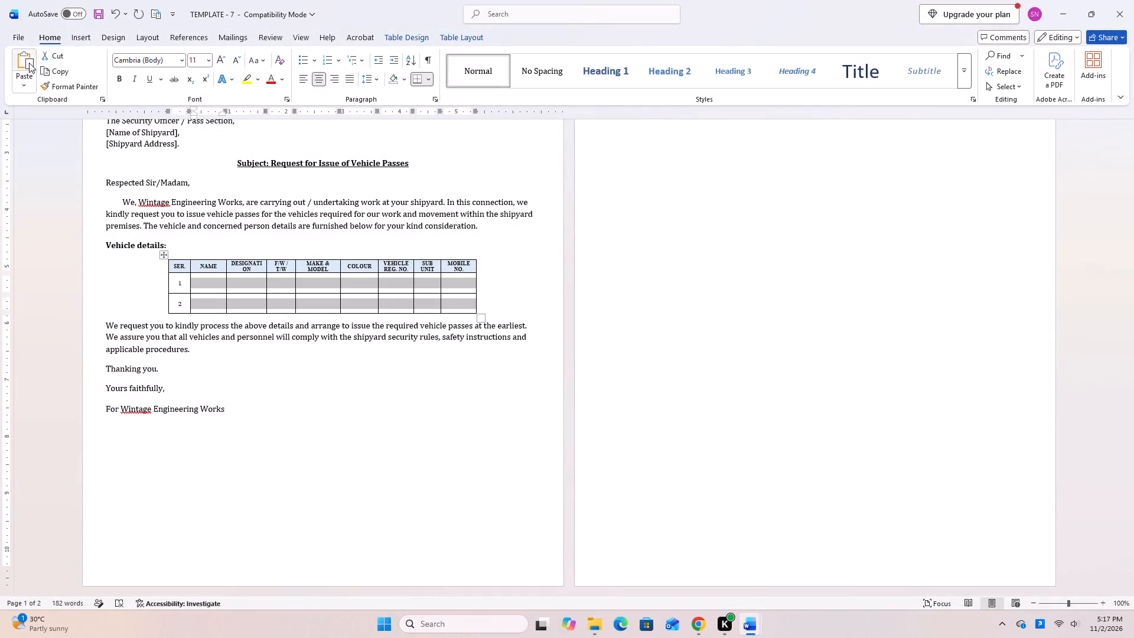
pyautogui.click(29, 63)
pyautogui.click(353, 428)
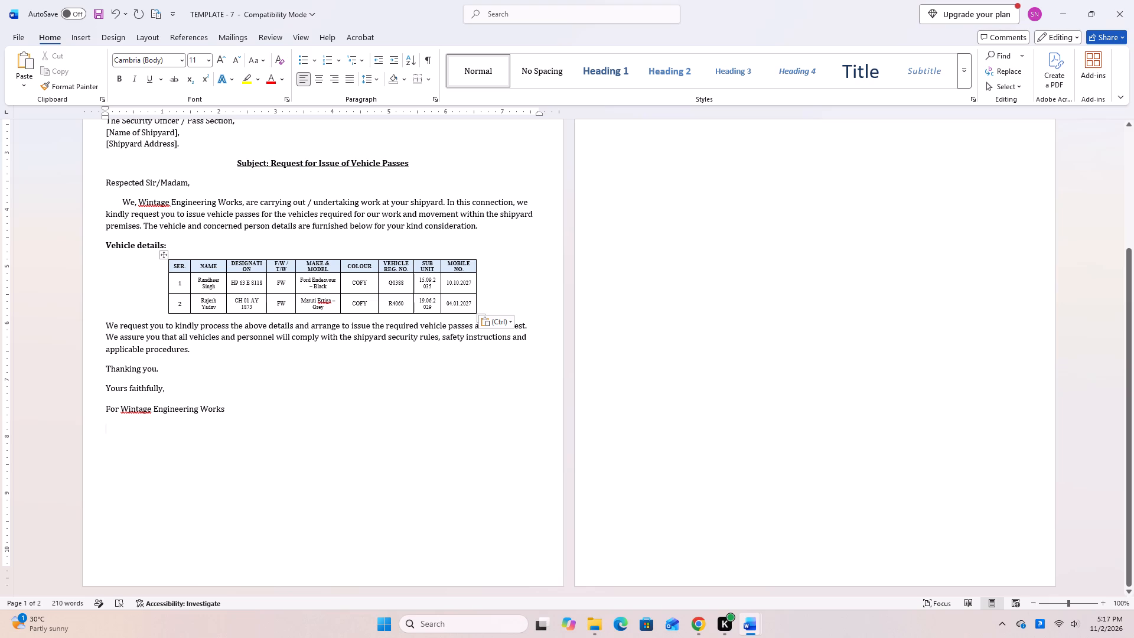
# Widen the SUB UNIT and MOBILE NO. columns so that each date in them fits on one line.
pyautogui.moveTo(441, 269); pyautogui.dragTo(441, 269)
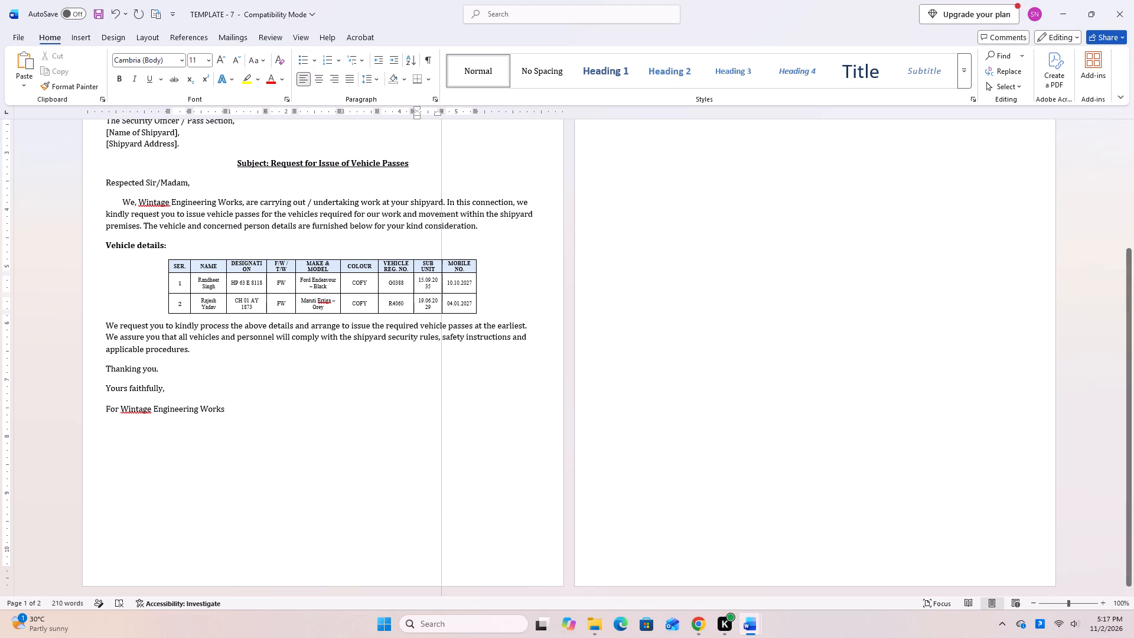
pyautogui.moveTo(441, 269); pyautogui.dragTo(451, 269)
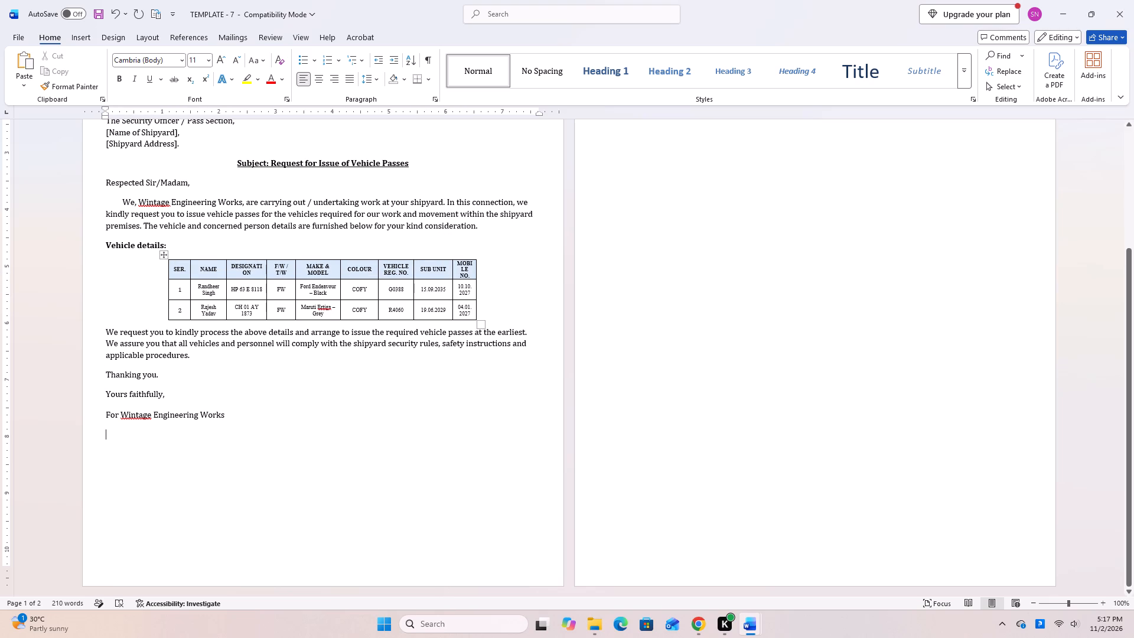
pyautogui.moveTo(475, 278); pyautogui.dragTo(490, 276)
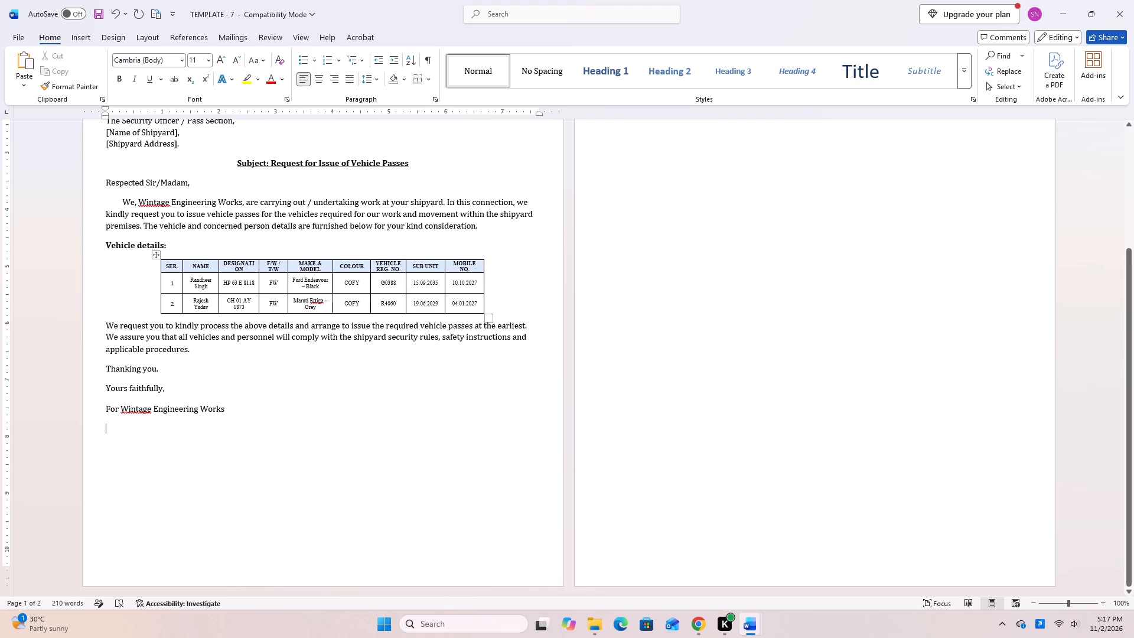
pyautogui.click(416, 376)
# Clear the dates from both MOBILE NO. cells in the vehicle details table, keeping the cells in place.
pyautogui.moveTo(451, 282); pyautogui.dragTo(474, 304)
pyautogui.press('BackSpace')
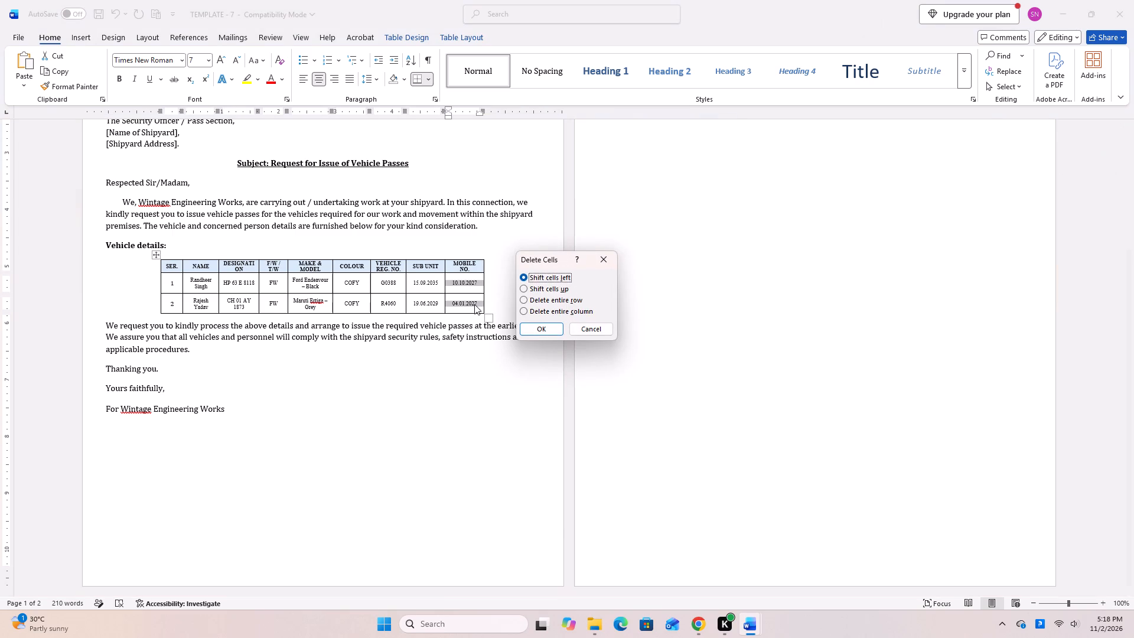
pyautogui.click(527, 333)
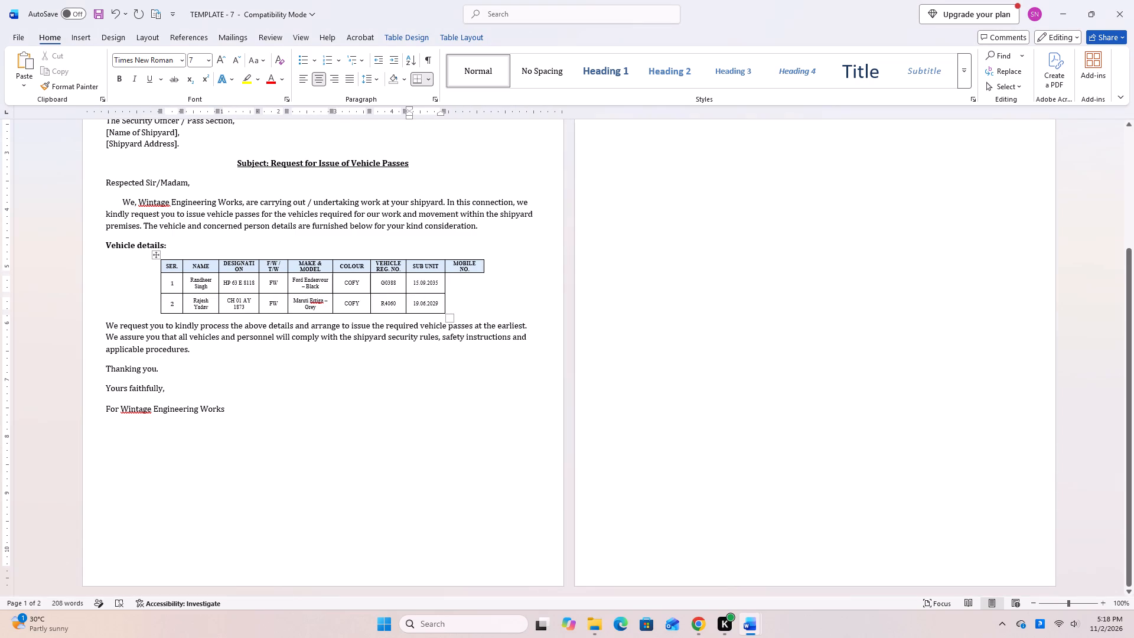
pyautogui.hotkey('ctrl', 'z')
pyautogui.press('Delete')
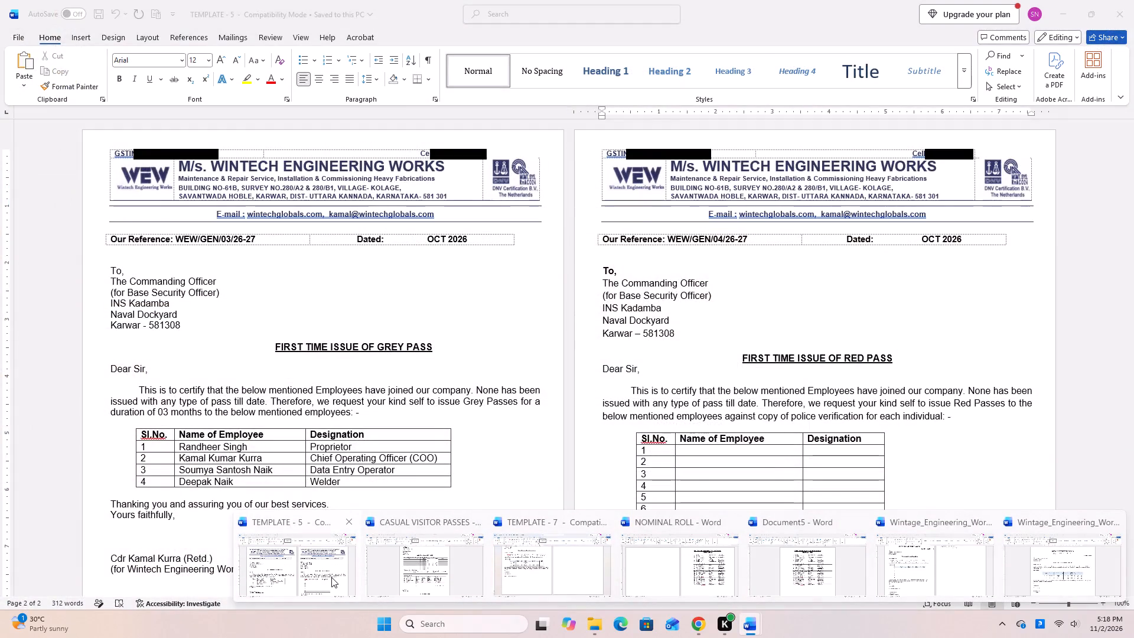
# Copy the first visitor's Remarks number from page 2 of CASUAL VISITOR PASSES into row 1's MOBILE NO. cell in TEMPLATE - 7.
pyautogui.click(331, 577)
pyautogui.scroll(-3, 379, 484)
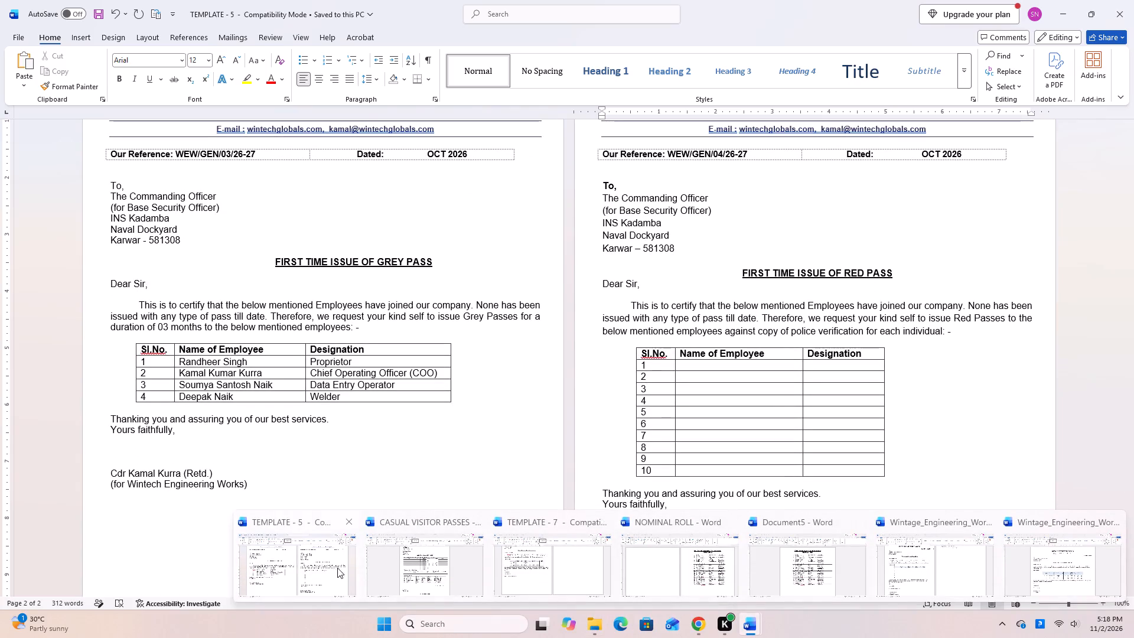
pyautogui.click(408, 567)
pyautogui.scroll(10, 487, 512)
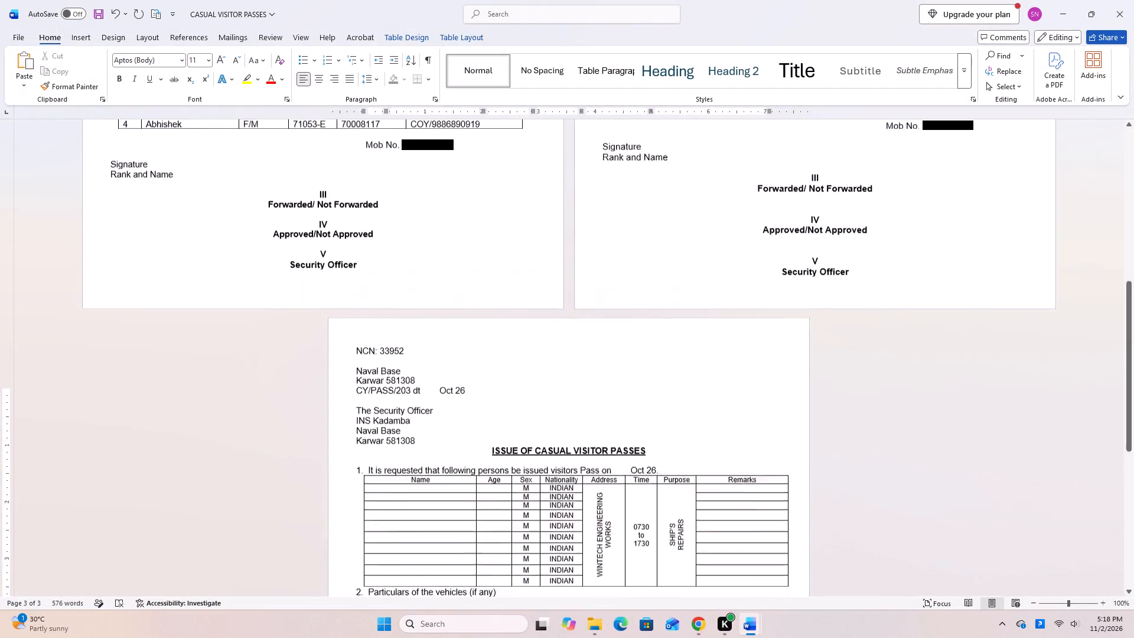
pyautogui.scroll(14, 488, 509)
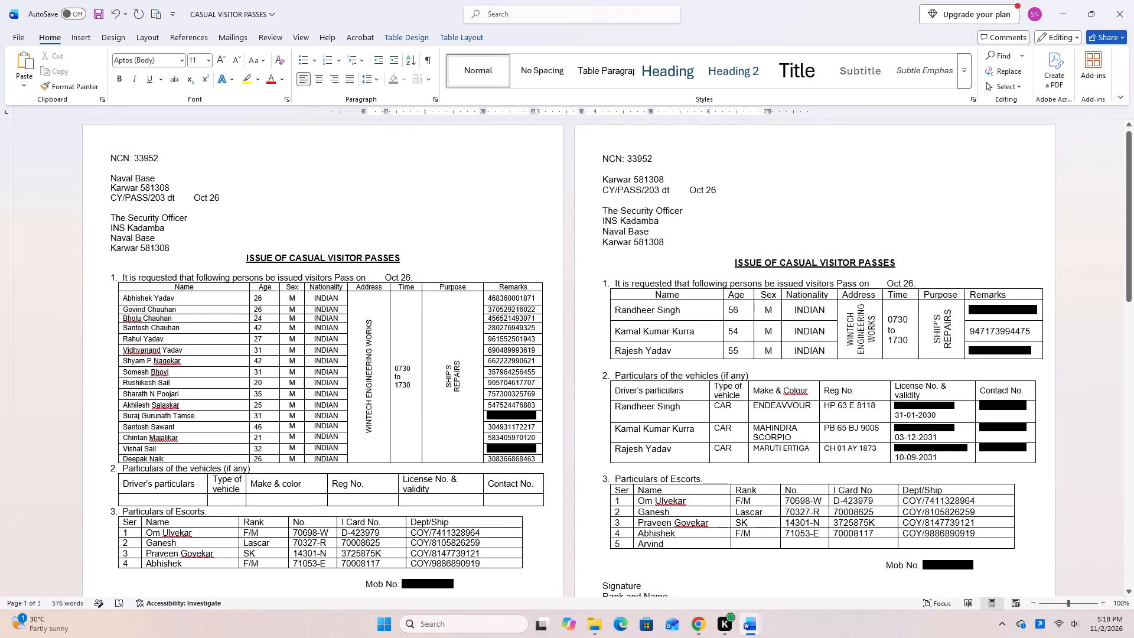
pyautogui.moveTo(970, 308); pyautogui.dragTo(1029, 310)
pyautogui.hotkey('ctrl', 'c')
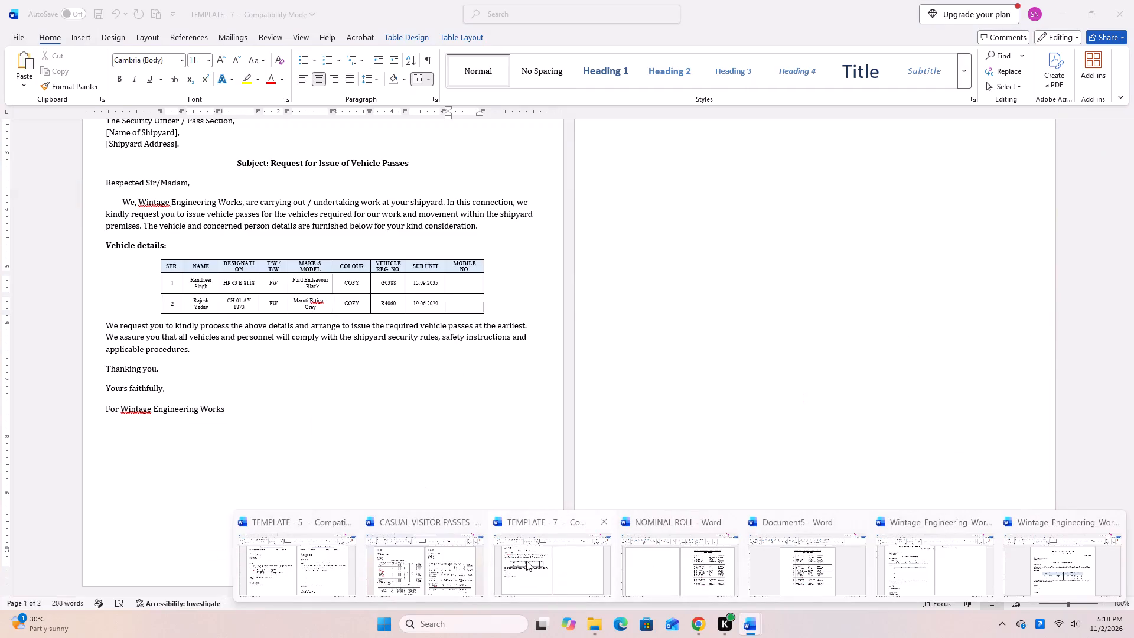
pyautogui.click(526, 561)
pyautogui.hotkey('ctrl', 'v')
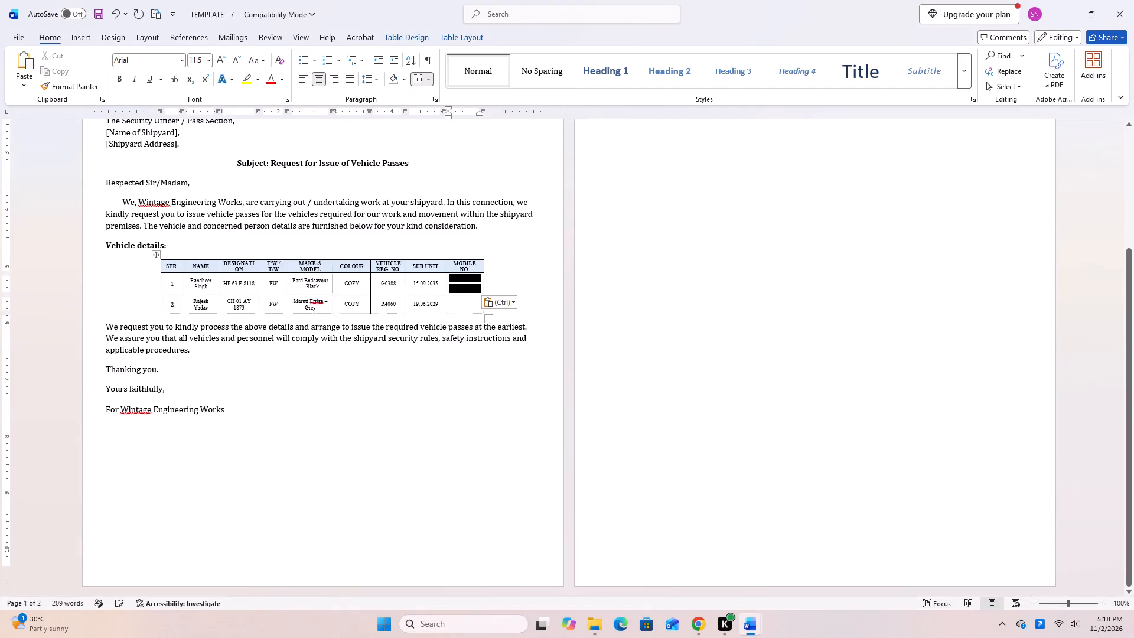
# Widen the MOBILE NO. column of the vehicle details table so that the pasted number fits on one line.
pyautogui.moveTo(484, 281); pyautogui.dragTo(519, 293)
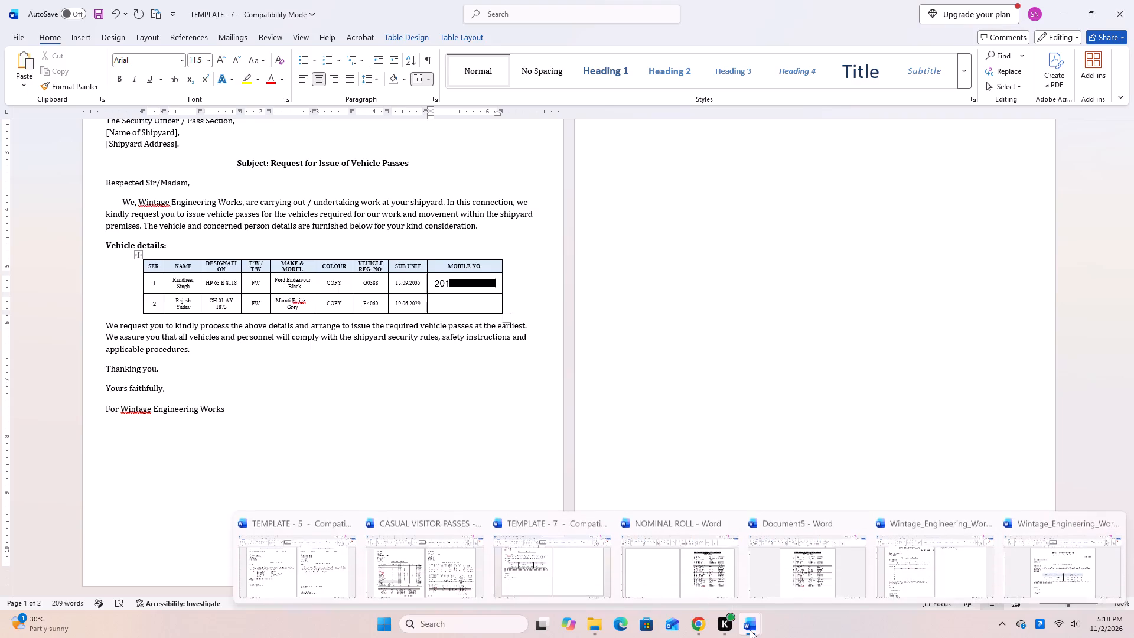
# Copy the third visitor's Remarks number from page 2 of CASUAL VISITOR PASSES into row 2's MOBILE NO. cell in TEMPLATE - 7.
pyautogui.click(458, 574)
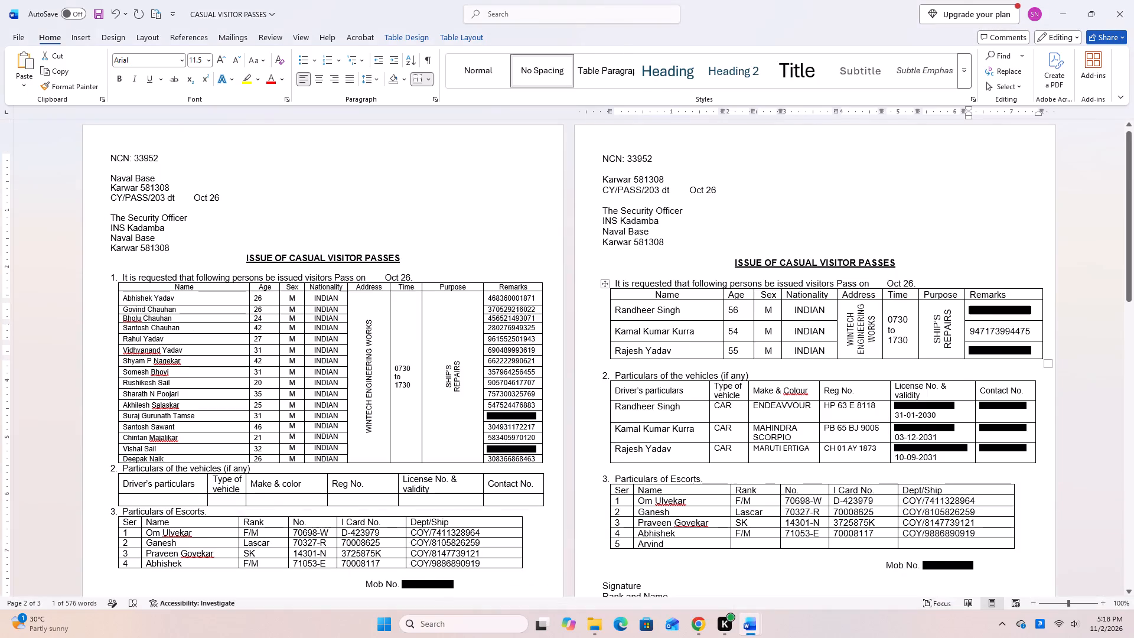
pyautogui.moveTo(970, 351); pyautogui.dragTo(1019, 349)
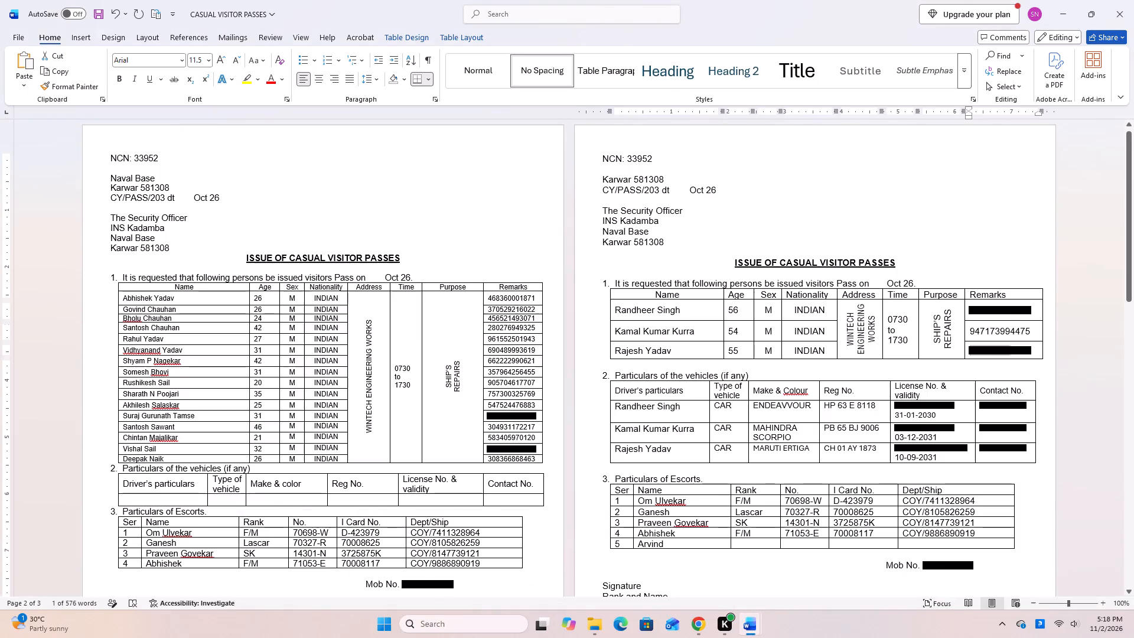
pyautogui.moveTo(1019, 349); pyautogui.dragTo(1037, 351)
pyautogui.hotkey('ctrl', 'c')
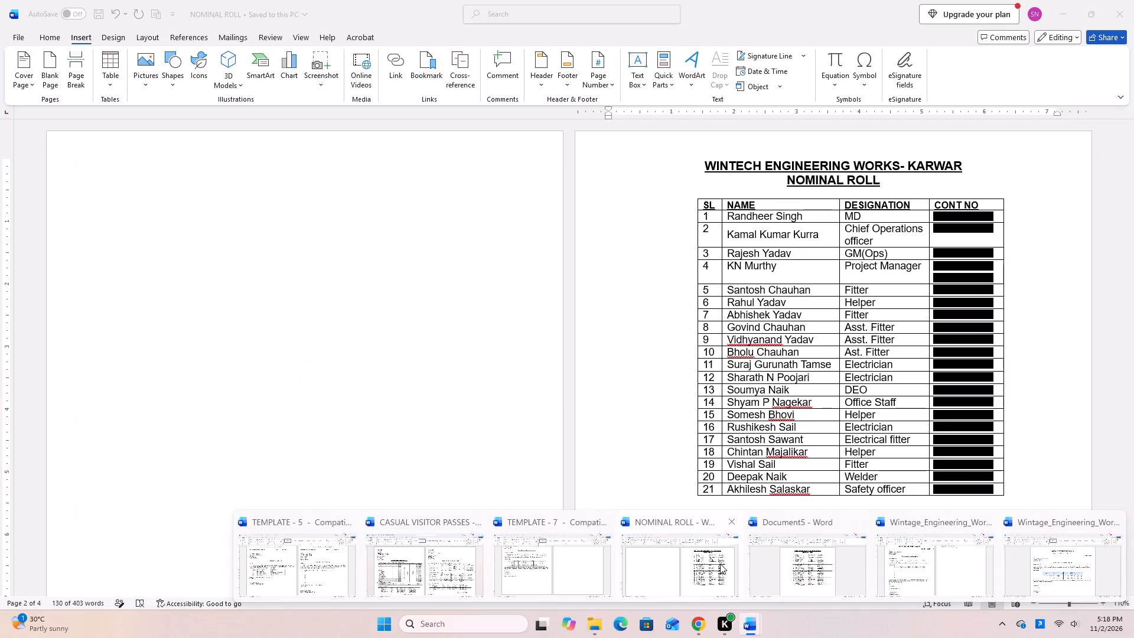
pyautogui.click(568, 568)
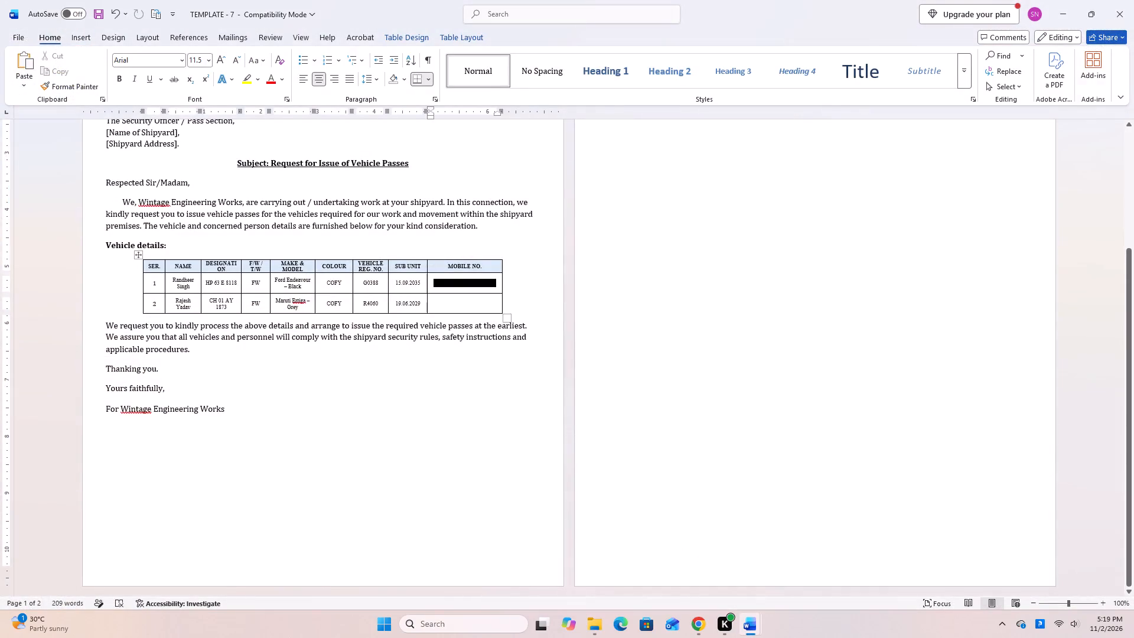
pyautogui.click(446, 303)
pyautogui.hotkey('ctrl', 'v')
pyautogui.click(663, 364)
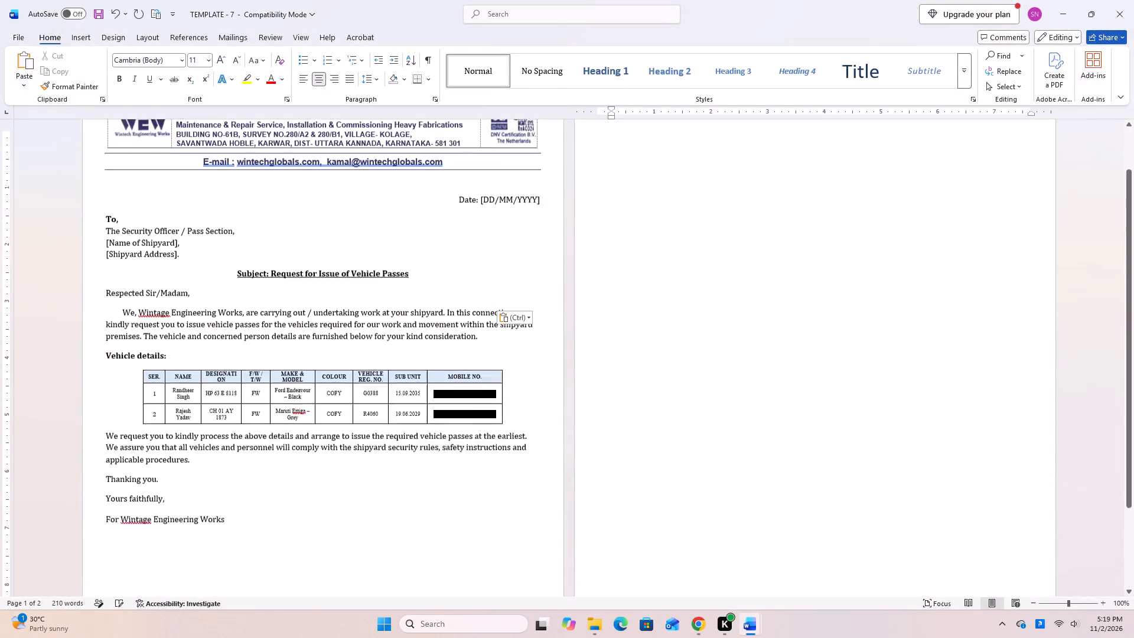
# Shrink the vehicle pass letter's text so that the document fits on one page.
pyautogui.doubleClick(159, 16)
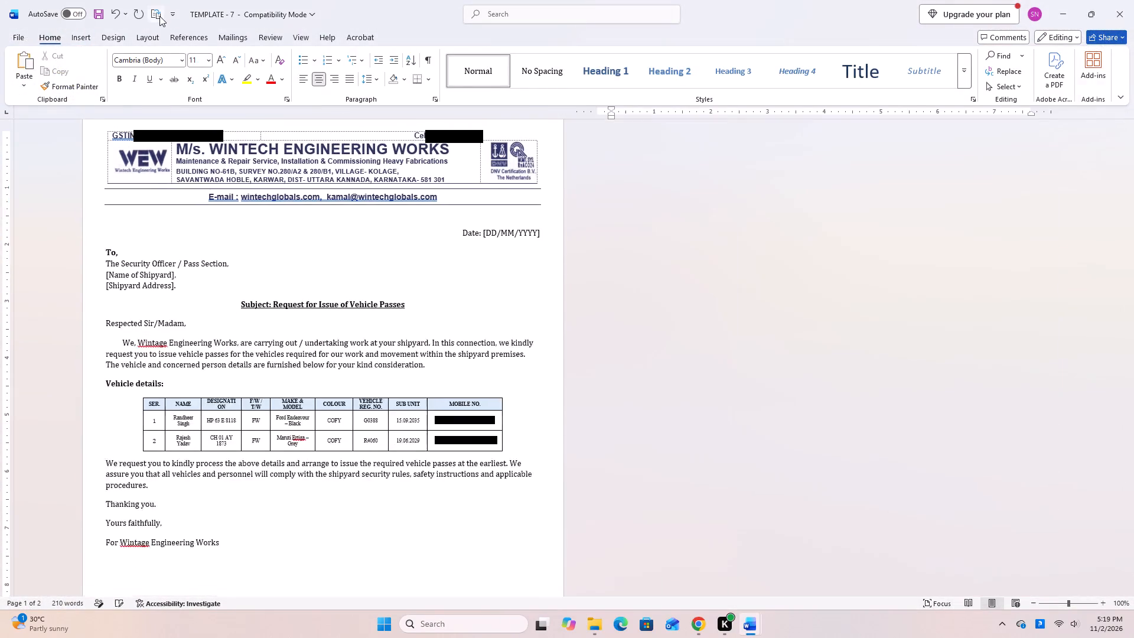
pyautogui.click(631, 337)
pyautogui.scroll(-8, 672, 484)
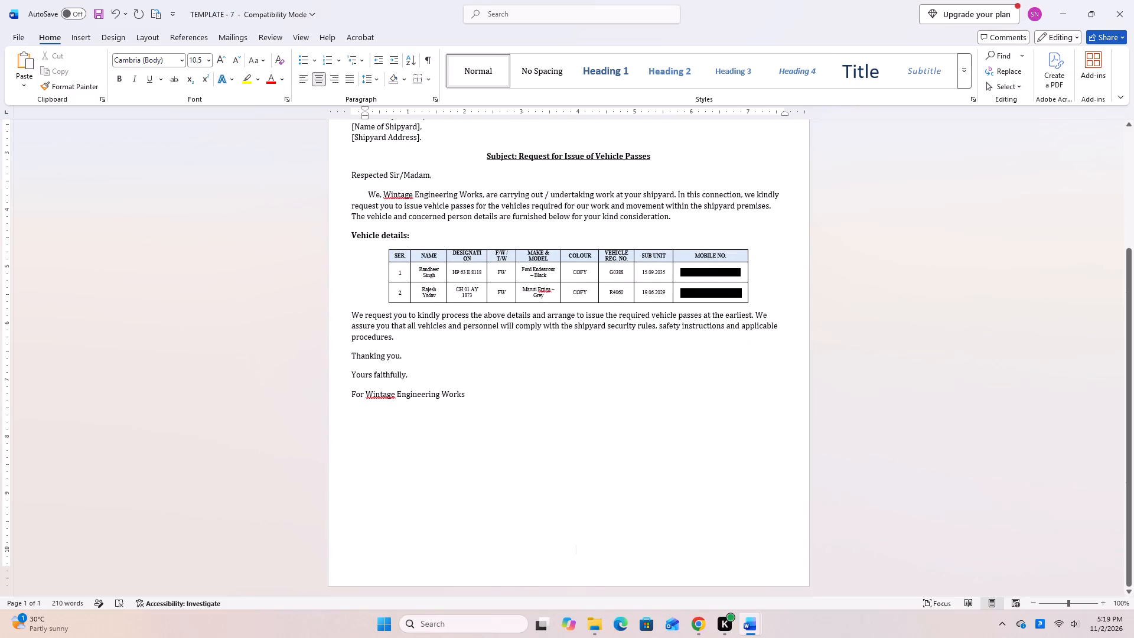
pyautogui.scroll(2, 672, 484)
# Insert three blank lines between the closing request paragraph and "Thanking you.".
pyautogui.click(398, 392)
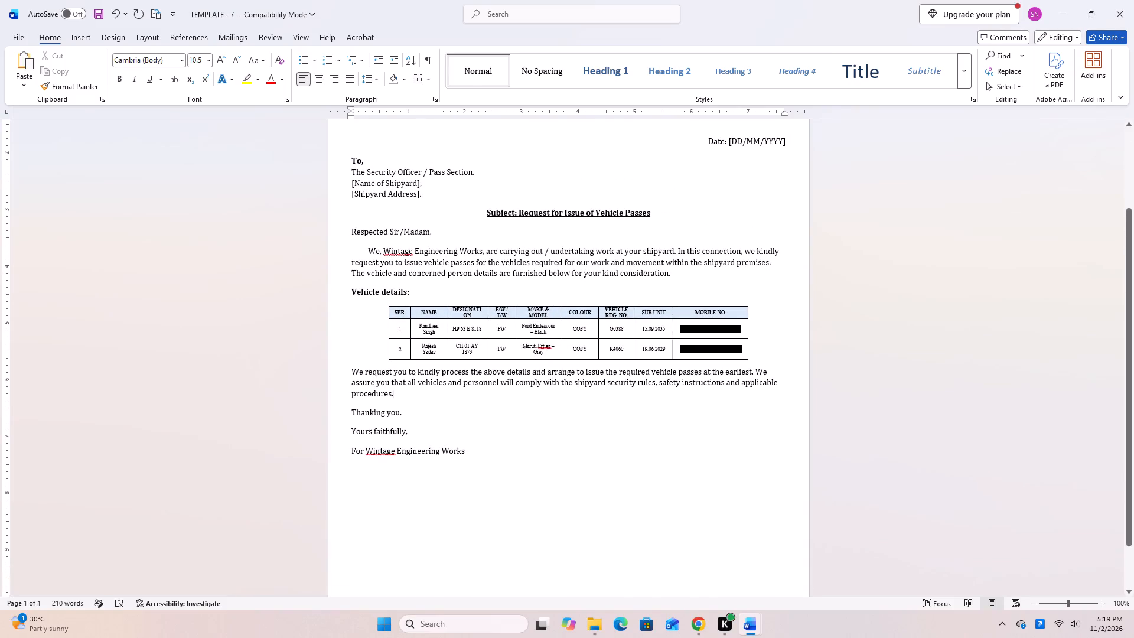
pyautogui.press('Return')
pyautogui.scroll(-1, 160, 441)
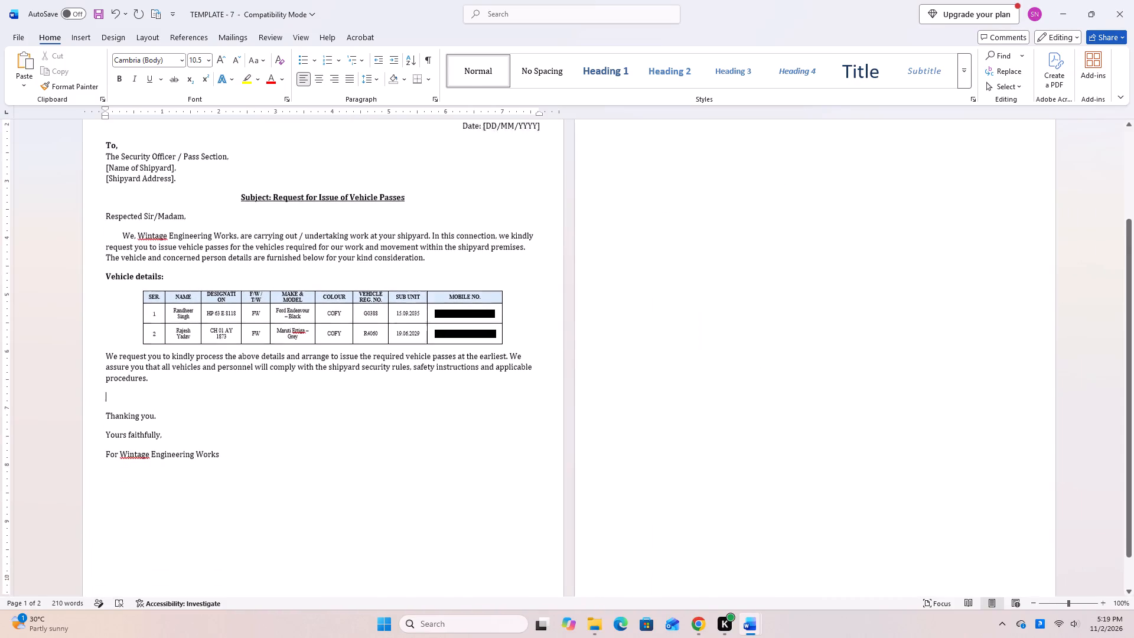
pyautogui.scroll(-1, 162, 441)
pyautogui.click(129, 358)
pyautogui.press('Return')
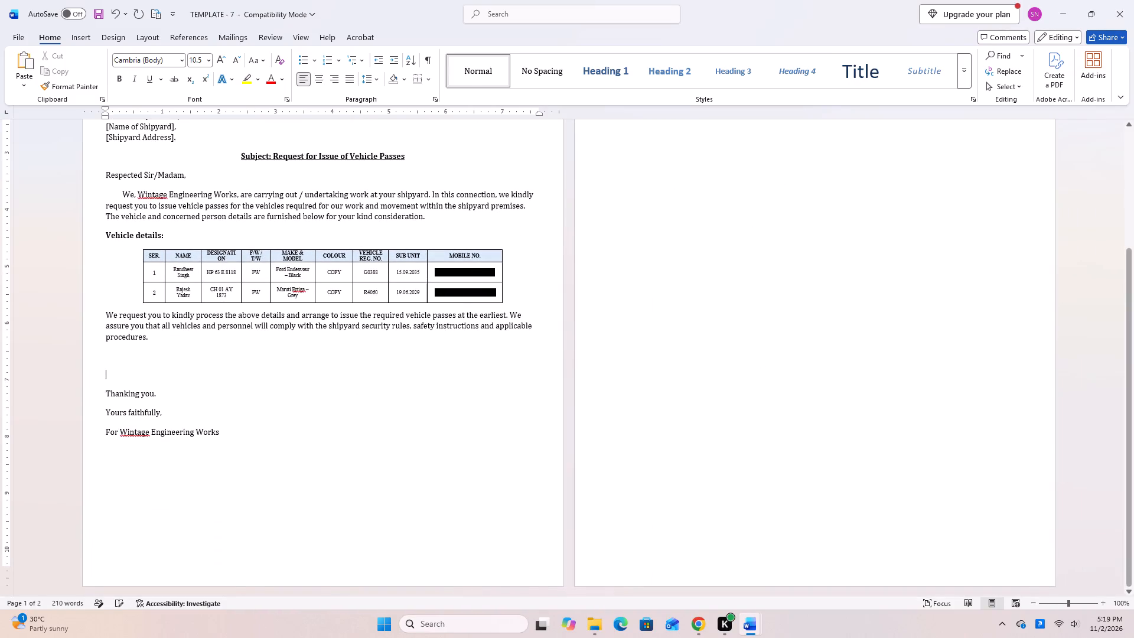
pyautogui.press('Return')
# Examine the vehicle pass letter's layout and the spacing above its closing lines.
pyautogui.scroll(-1, 207, 395)
pyautogui.scroll(6, 207, 395)
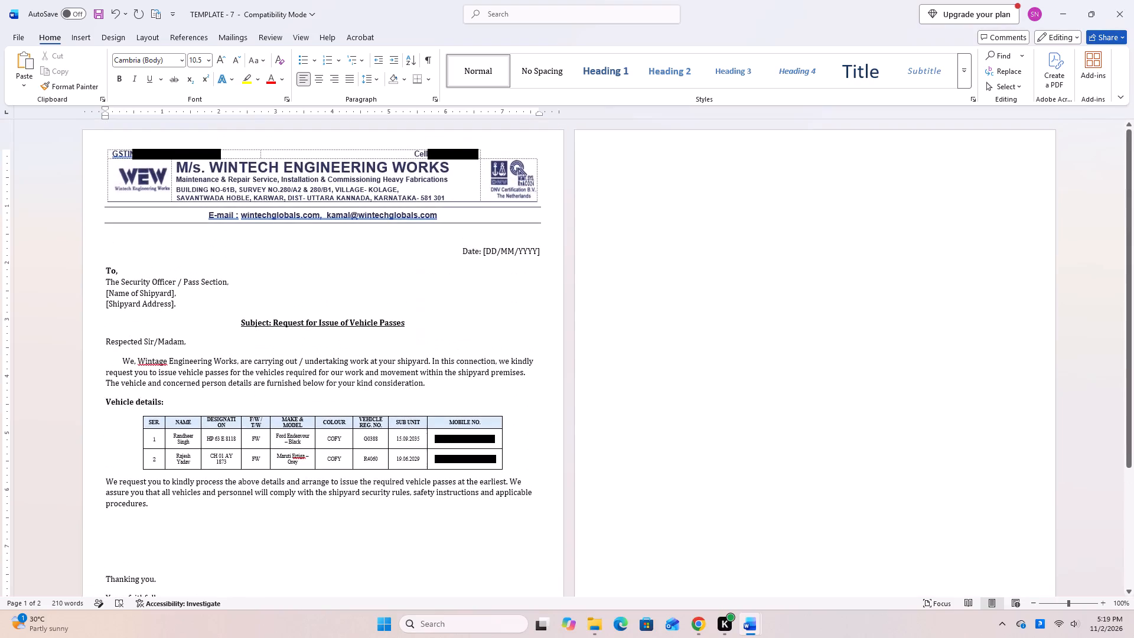
pyautogui.scroll(2, 207, 396)
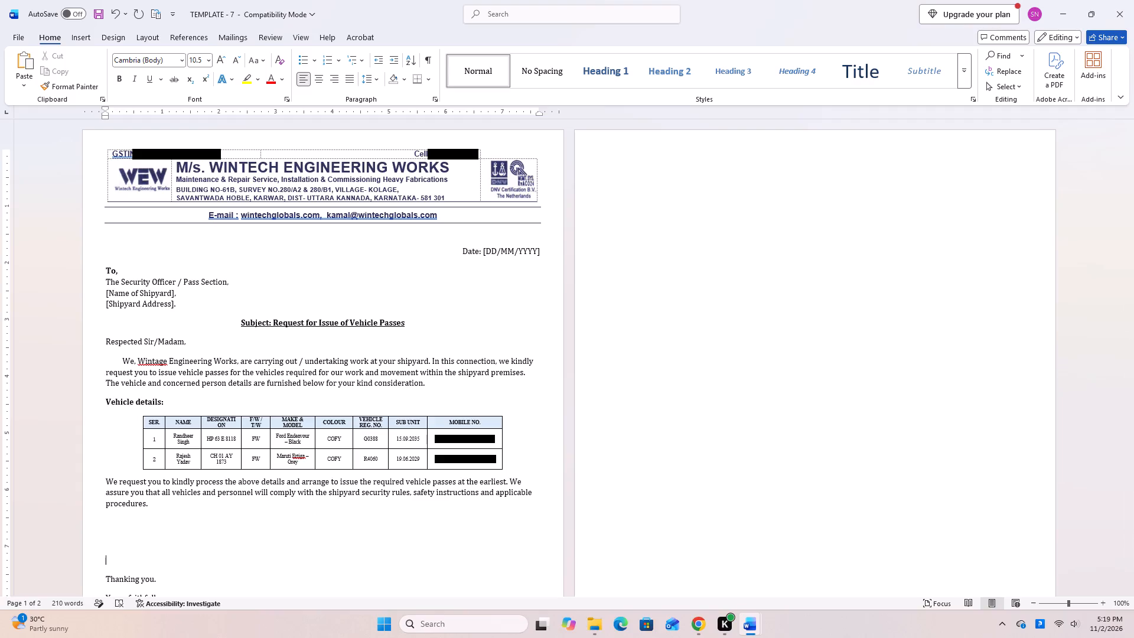
pyautogui.scroll(-8, 544, 333)
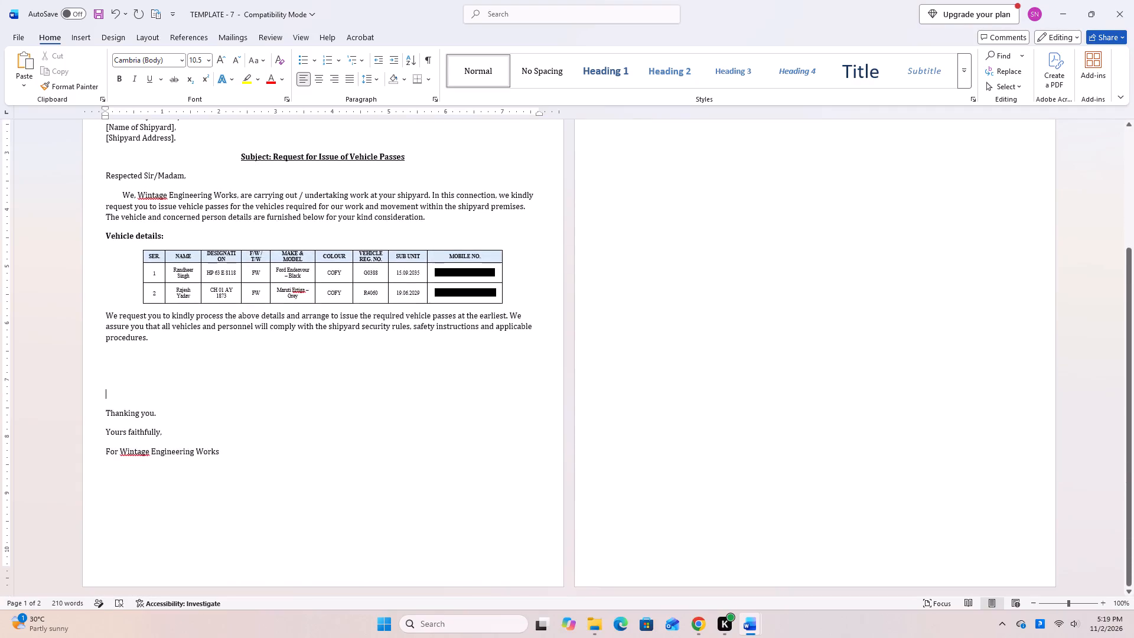
pyautogui.scroll(-1, 544, 334)
# Copy the company letterhead table from page 1 to the top of page 2.
pyautogui.scroll(9, 544, 334)
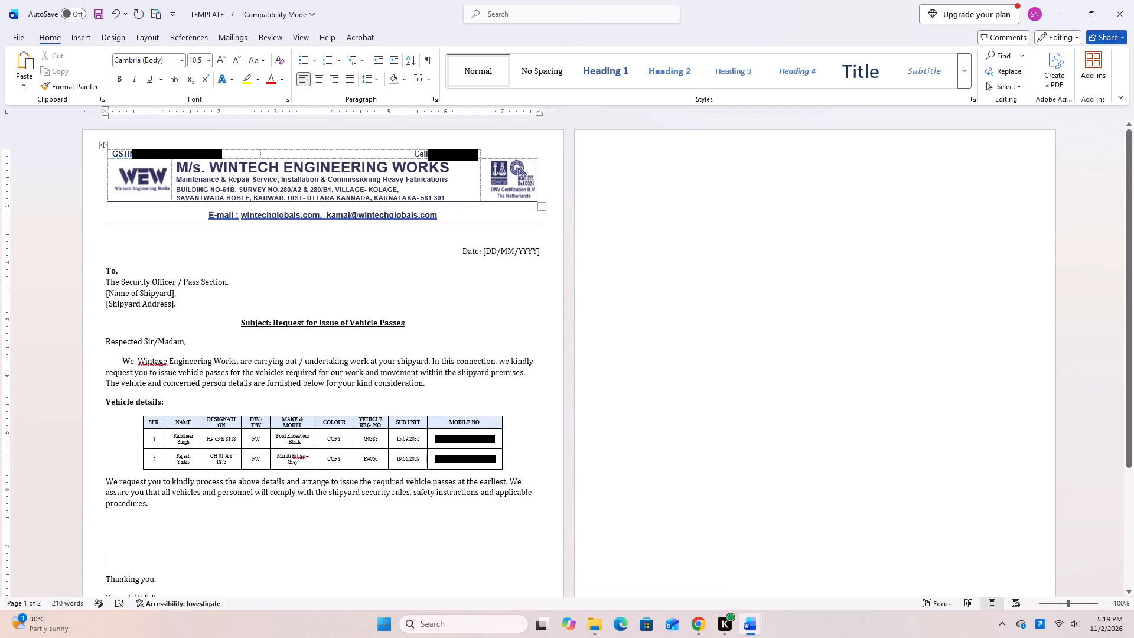
pyautogui.click(102, 144)
pyautogui.rightClick(102, 144)
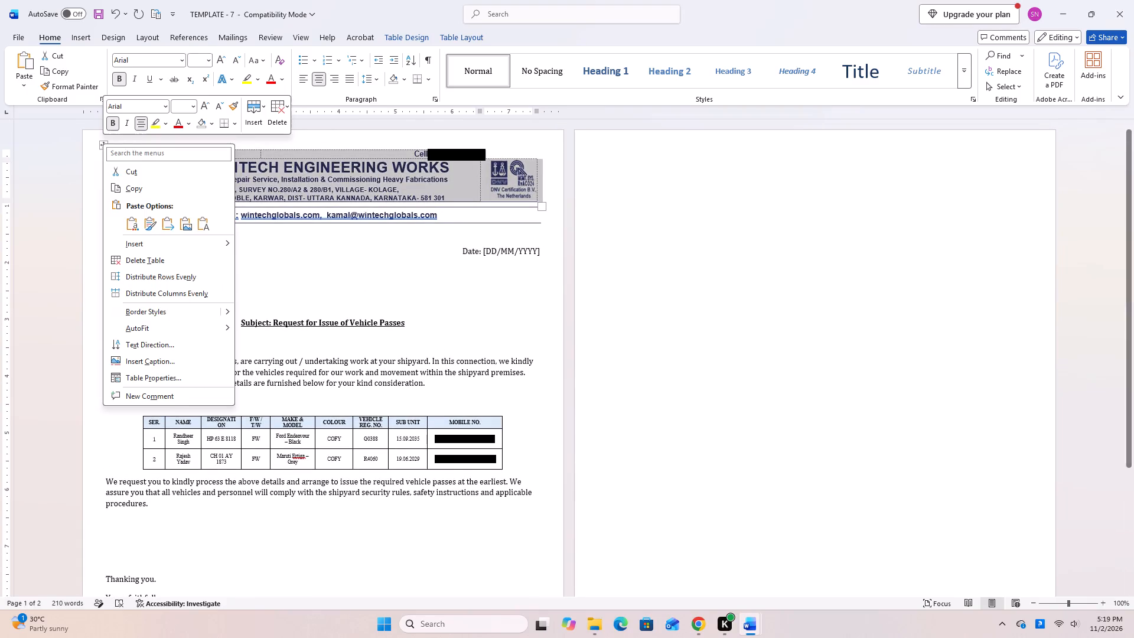
pyautogui.click(302, 263)
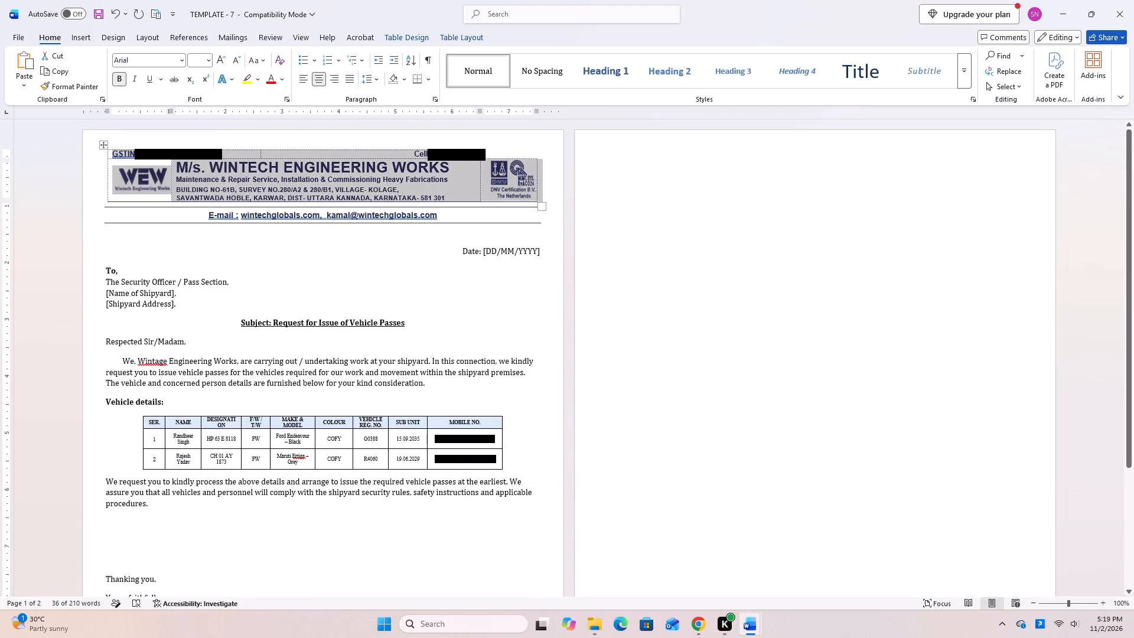
pyautogui.rightClick(100, 142)
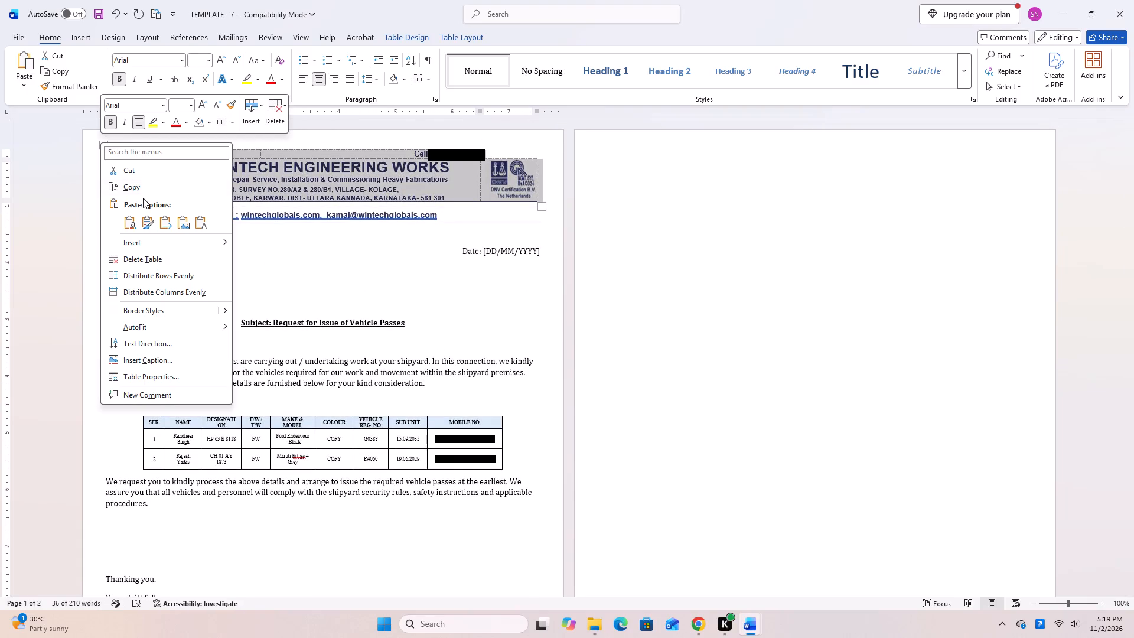
pyautogui.click(143, 189)
pyautogui.click(628, 165)
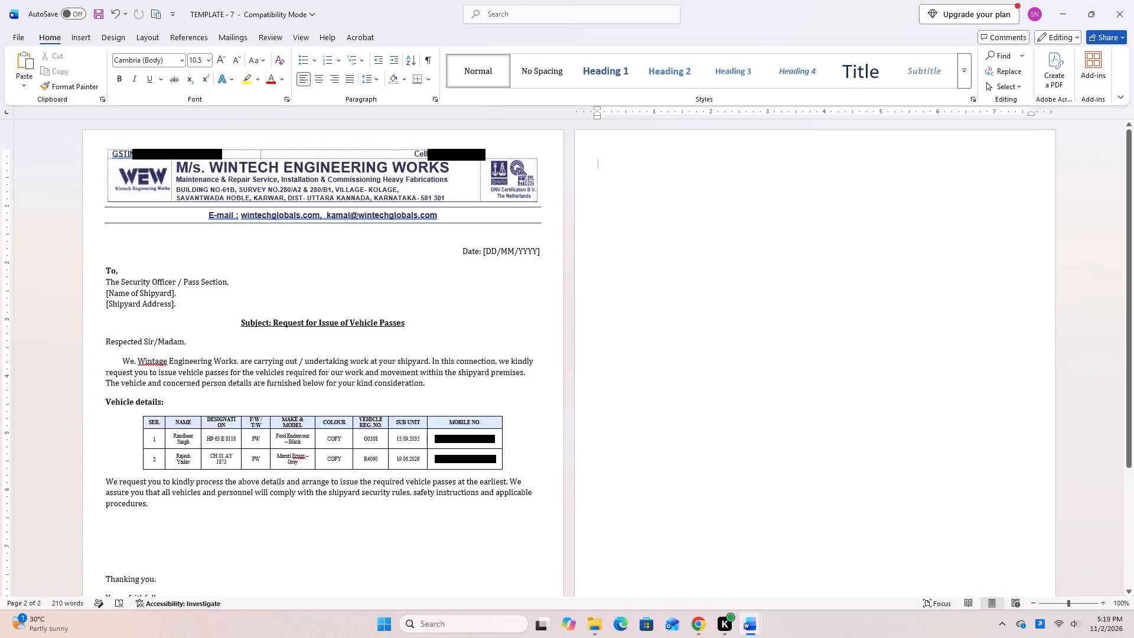
pyautogui.click(30, 60)
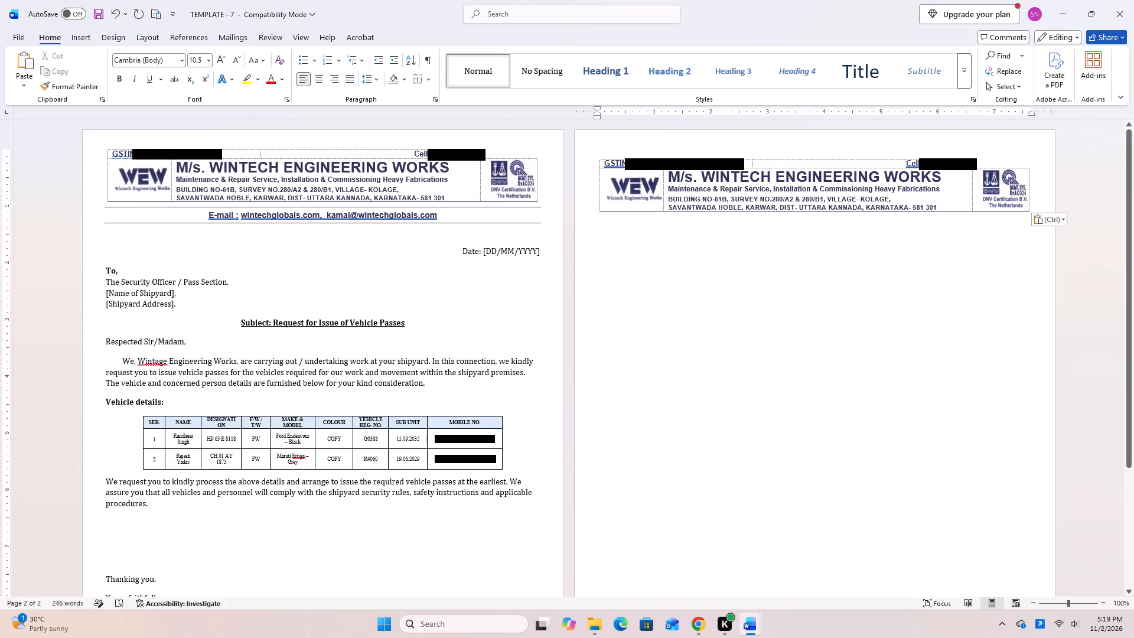
pyautogui.click(691, 251)
# Copy the ruled E-mail line beneath the page 1 letterhead.
pyautogui.moveTo(171, 217); pyautogui.dragTo(464, 220)
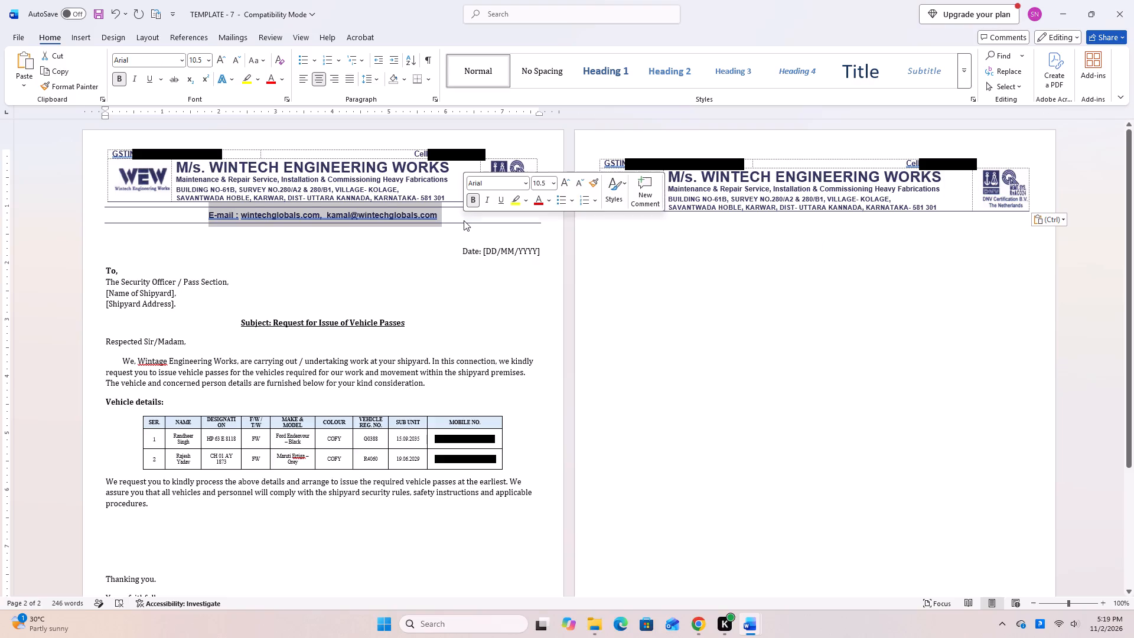
pyautogui.hotkey('ctrl', 'c')
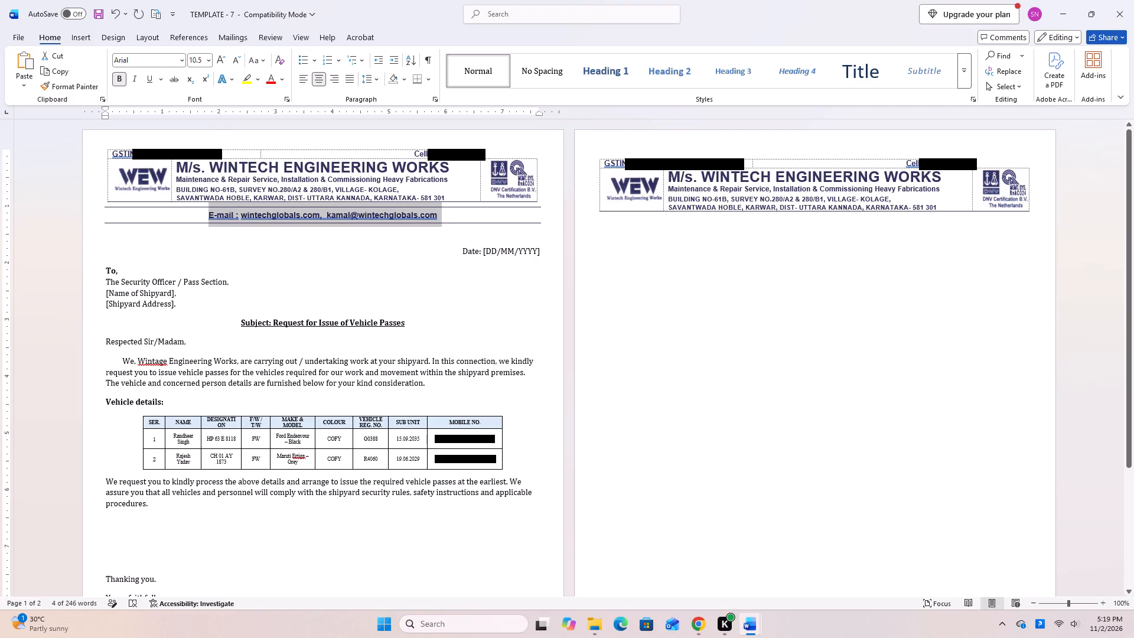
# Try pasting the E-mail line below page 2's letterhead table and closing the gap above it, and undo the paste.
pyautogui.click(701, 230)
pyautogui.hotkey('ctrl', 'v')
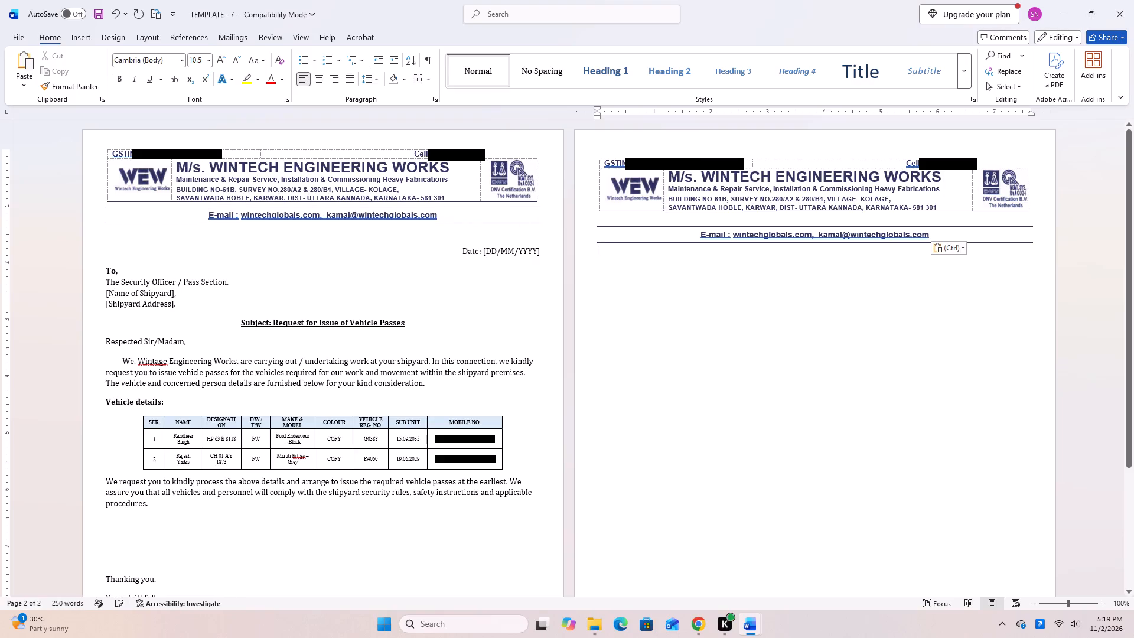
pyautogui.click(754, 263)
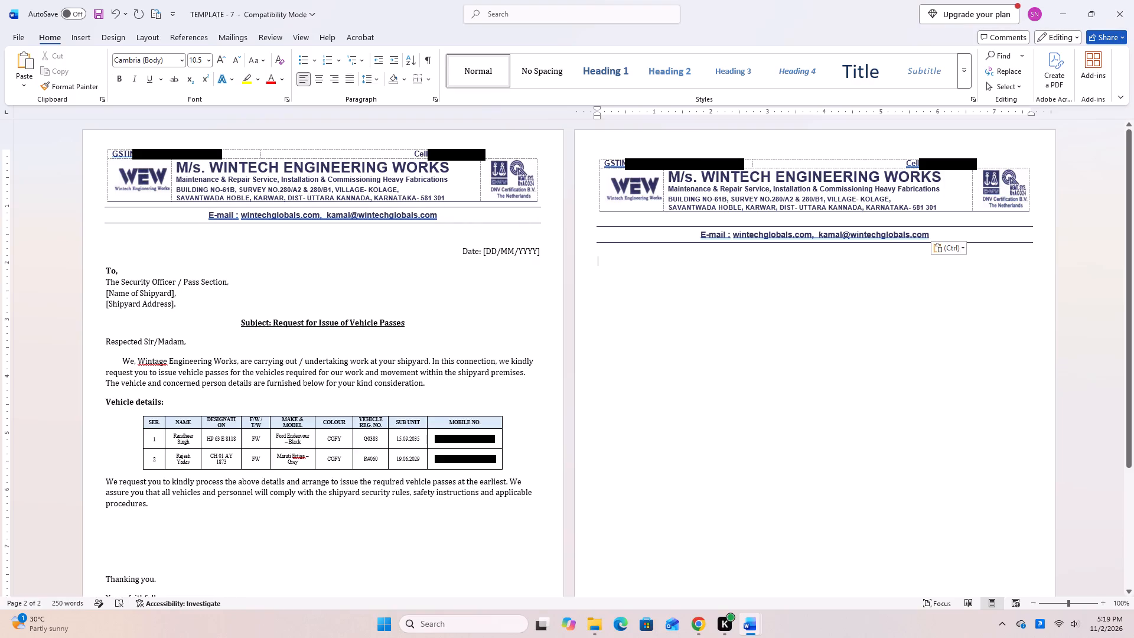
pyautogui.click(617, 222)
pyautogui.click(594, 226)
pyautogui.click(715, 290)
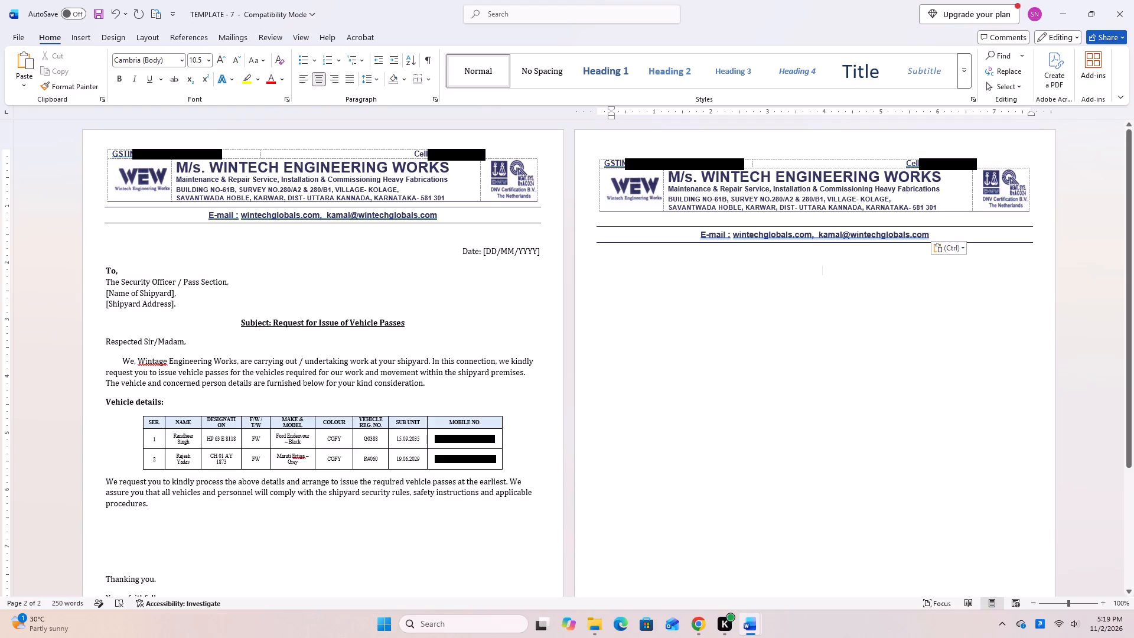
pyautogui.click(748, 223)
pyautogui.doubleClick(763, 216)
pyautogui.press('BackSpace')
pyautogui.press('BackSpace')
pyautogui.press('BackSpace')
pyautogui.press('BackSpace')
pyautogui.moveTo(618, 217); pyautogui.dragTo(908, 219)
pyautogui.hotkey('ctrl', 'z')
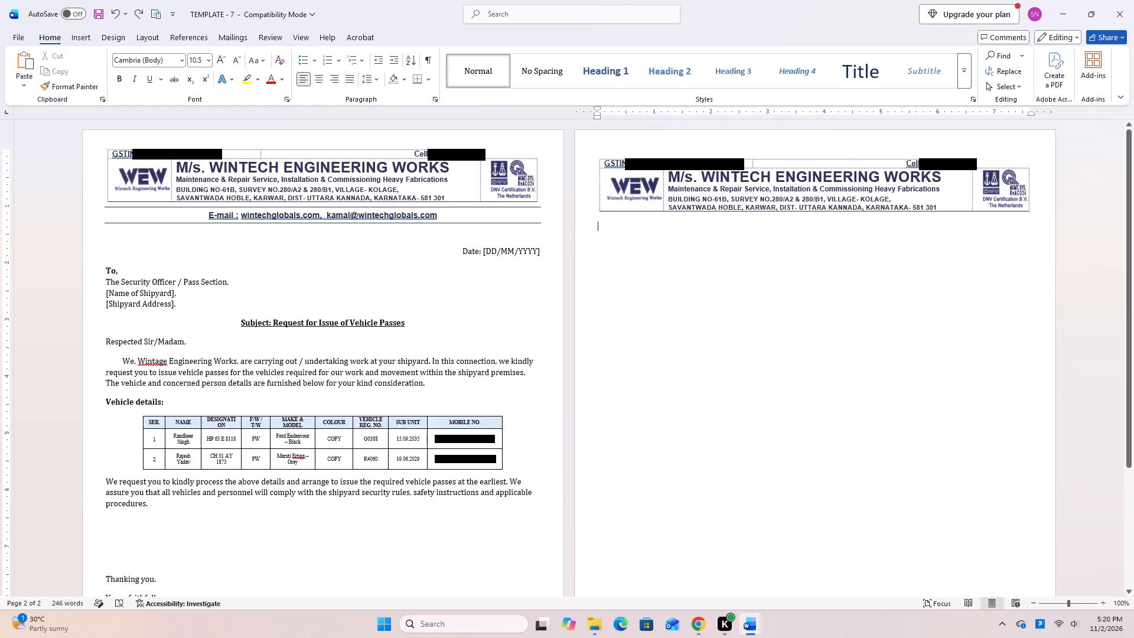
# Paste the copied E-mail line directly beneath the letterhead table on page 2, with no blank line between them.
pyautogui.click(1035, 209)
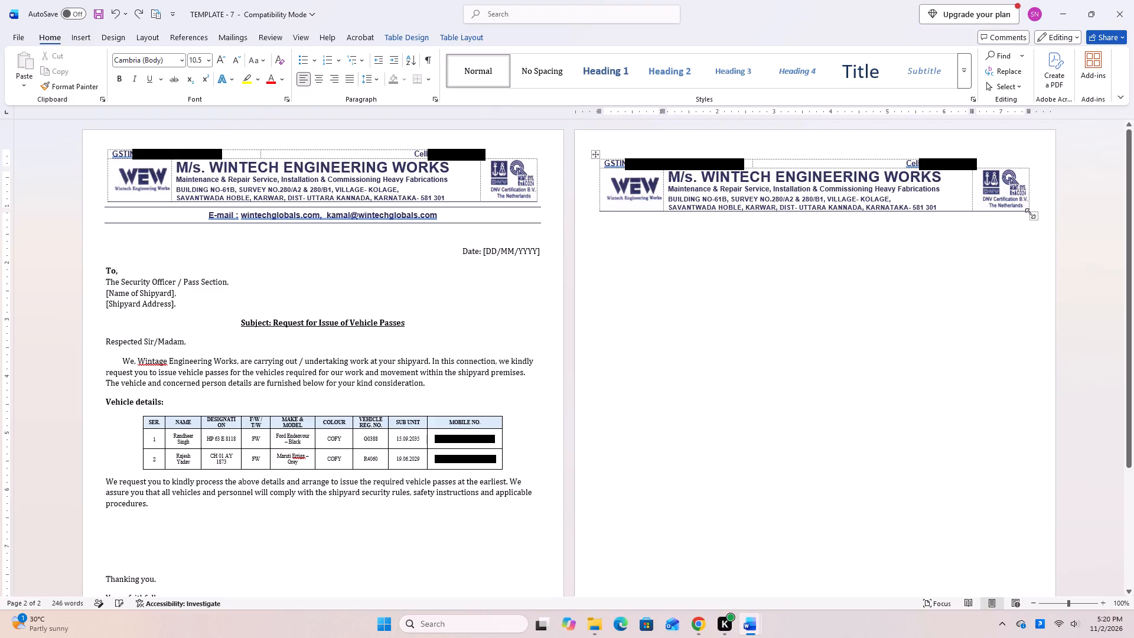
pyautogui.click(804, 223)
pyautogui.click(630, 223)
pyautogui.doubleClick(643, 217)
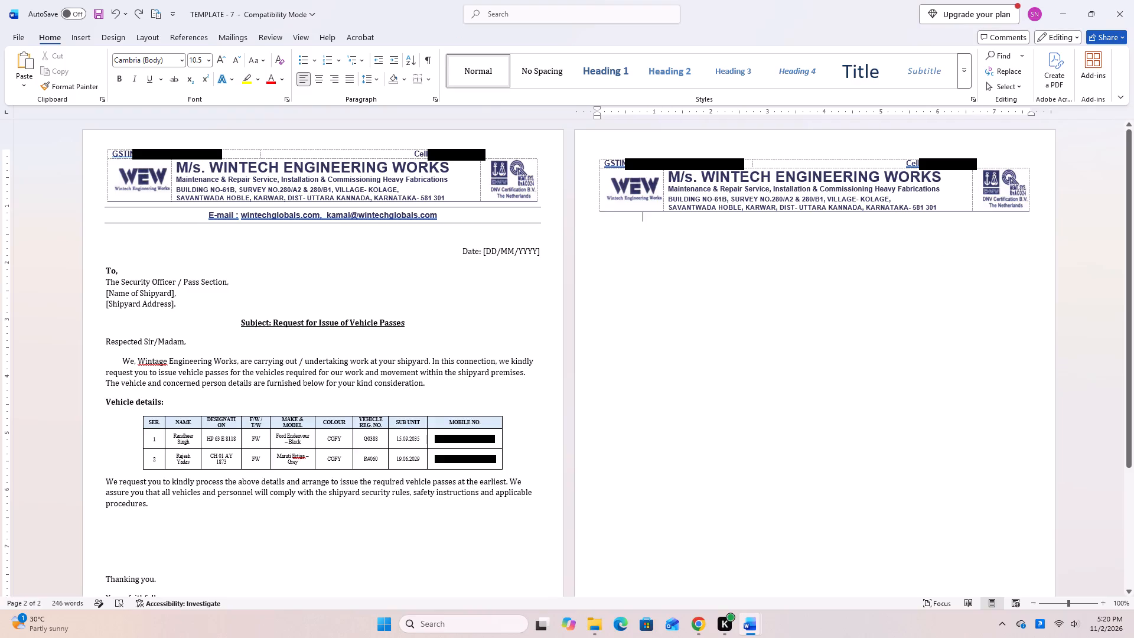
pyautogui.click(606, 219)
pyautogui.hotkey('ctrl', 'v')
pyautogui.click(697, 268)
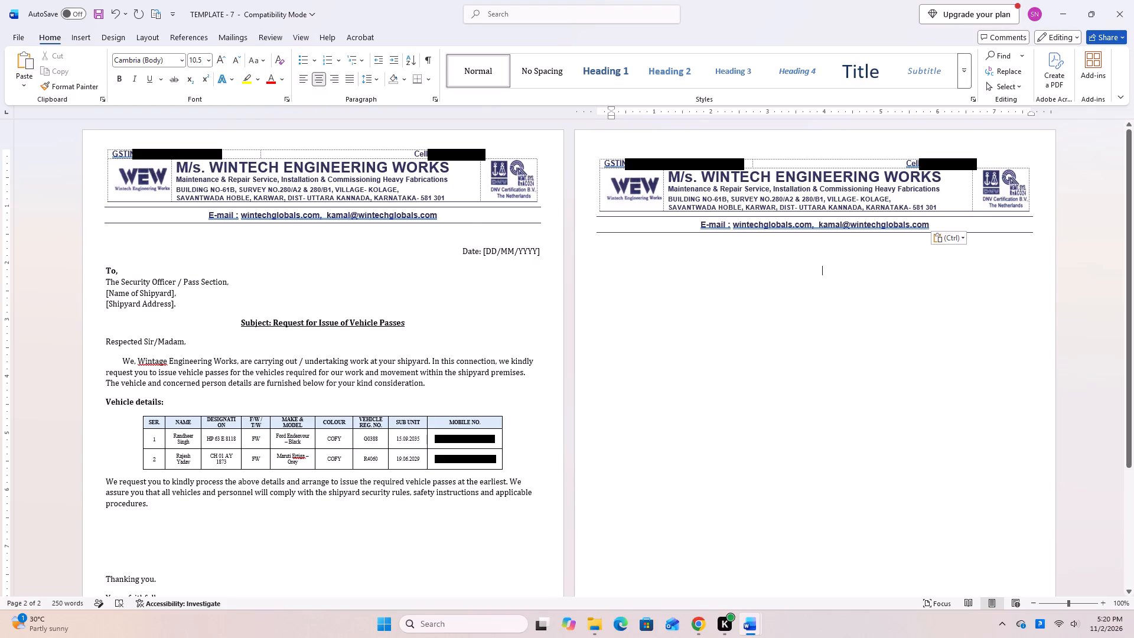
# Remove the blank line above page 2's letterhead so that it sits level with the one on page 1.
pyautogui.click(680, 149)
pyautogui.doubleClick(664, 146)
pyautogui.press('BackSpace')
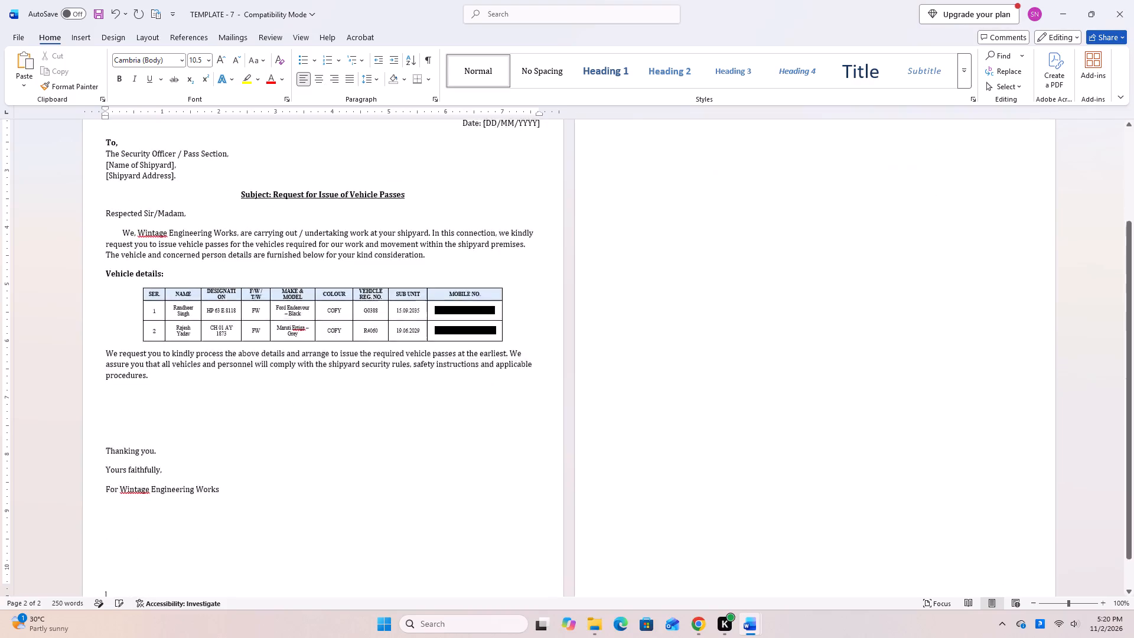
pyautogui.scroll(11, 715, 226)
pyautogui.scroll(-12, 715, 226)
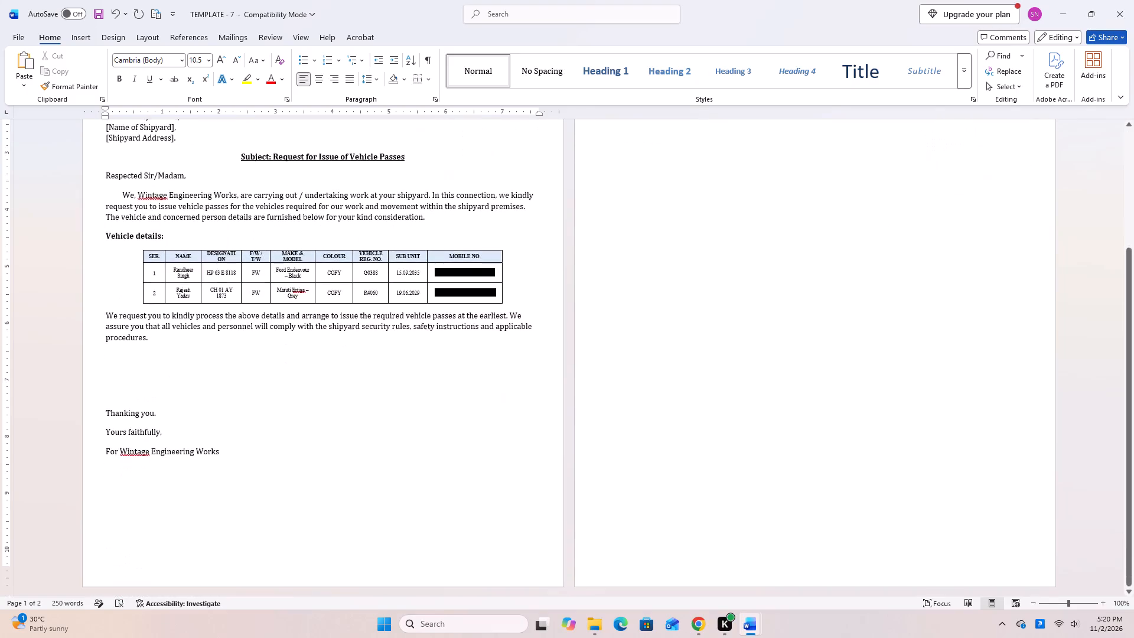
pyautogui.scroll(-4, 715, 226)
pyautogui.scroll(15, 715, 226)
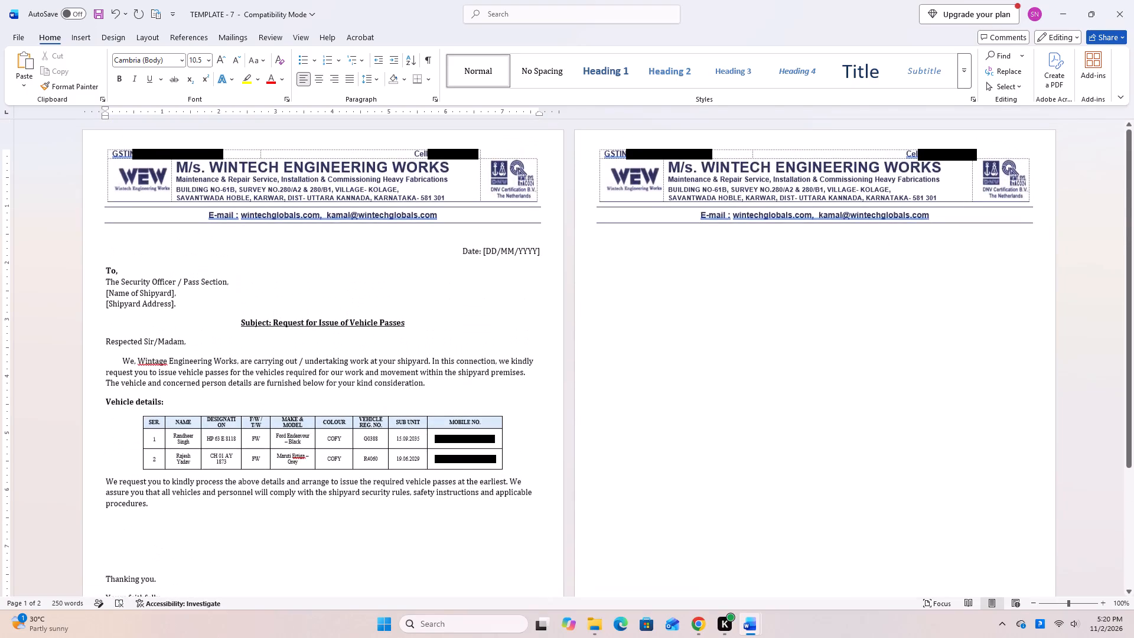
# Place the insertion point at the left margin just below page 2's letterhead.
pyautogui.click(715, 257)
pyautogui.doubleClick(629, 250)
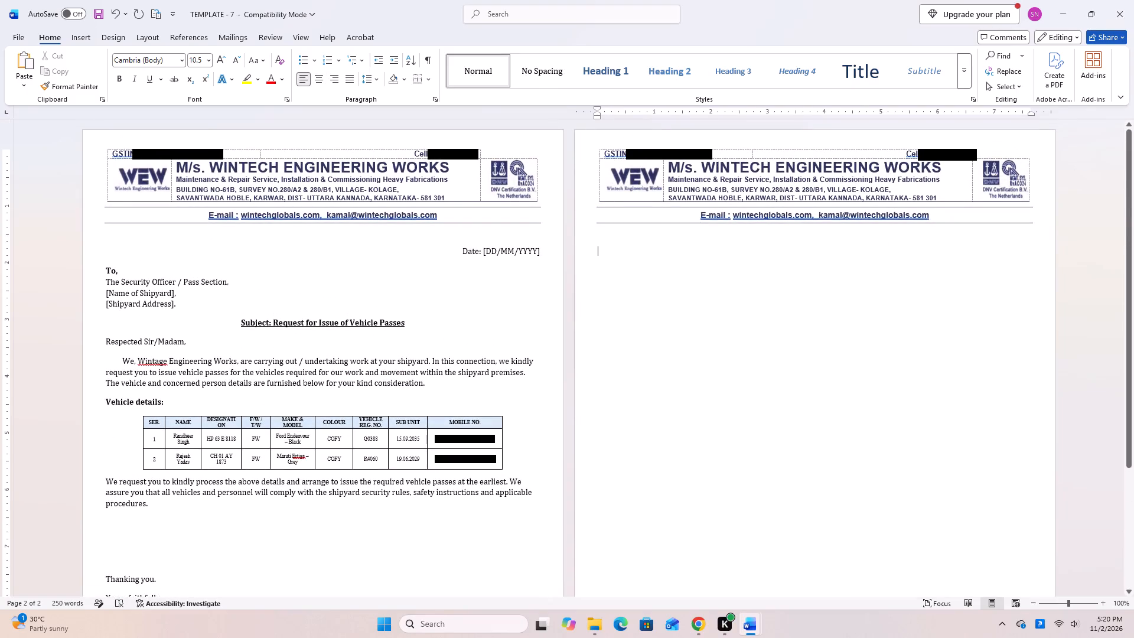
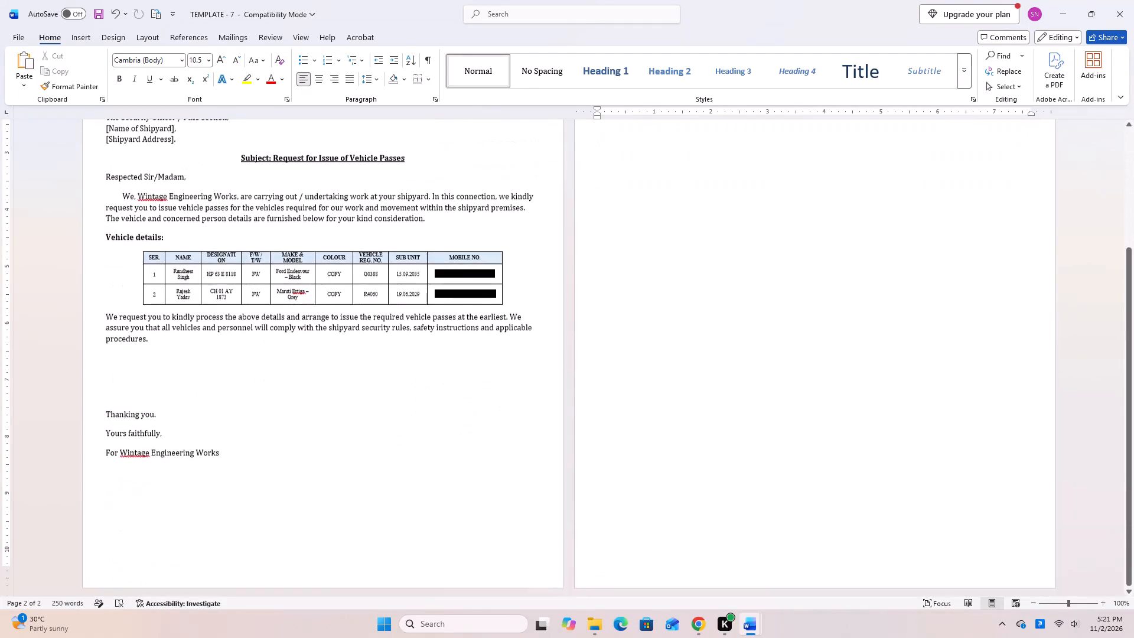
# Format all of page 1's letter text below the letterhead, including the vehicle table, in Arial at size 11.
pyautogui.scroll(5, 750, 302)
pyautogui.scroll(-3, 750, 302)
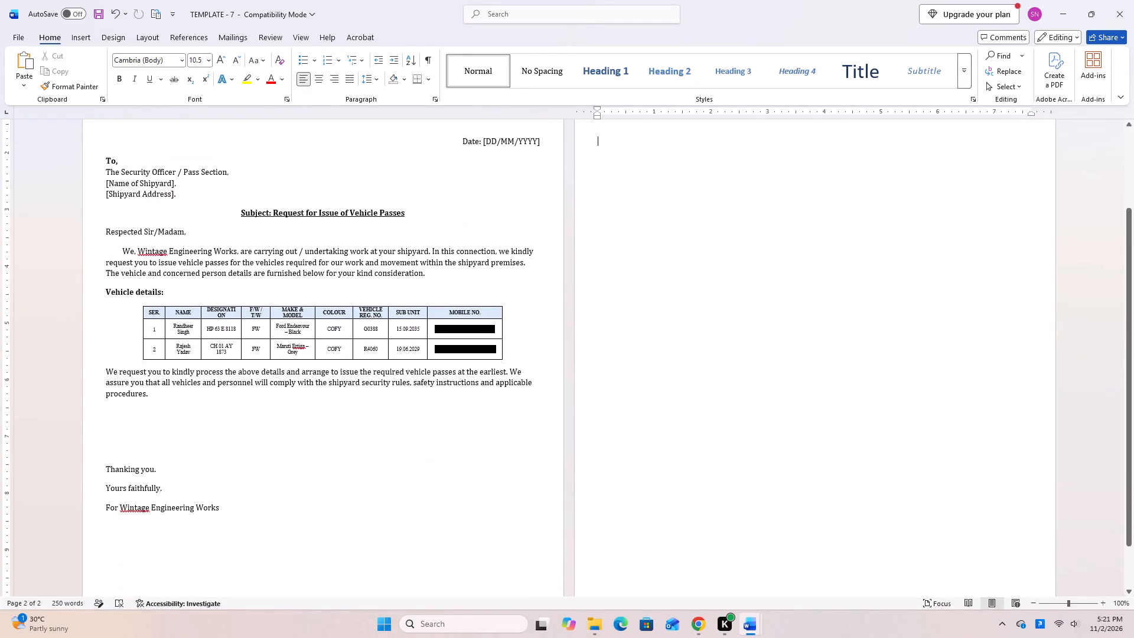
pyautogui.scroll(4, 146, 240)
pyautogui.moveTo(152, 242); pyautogui.dragTo(294, 600)
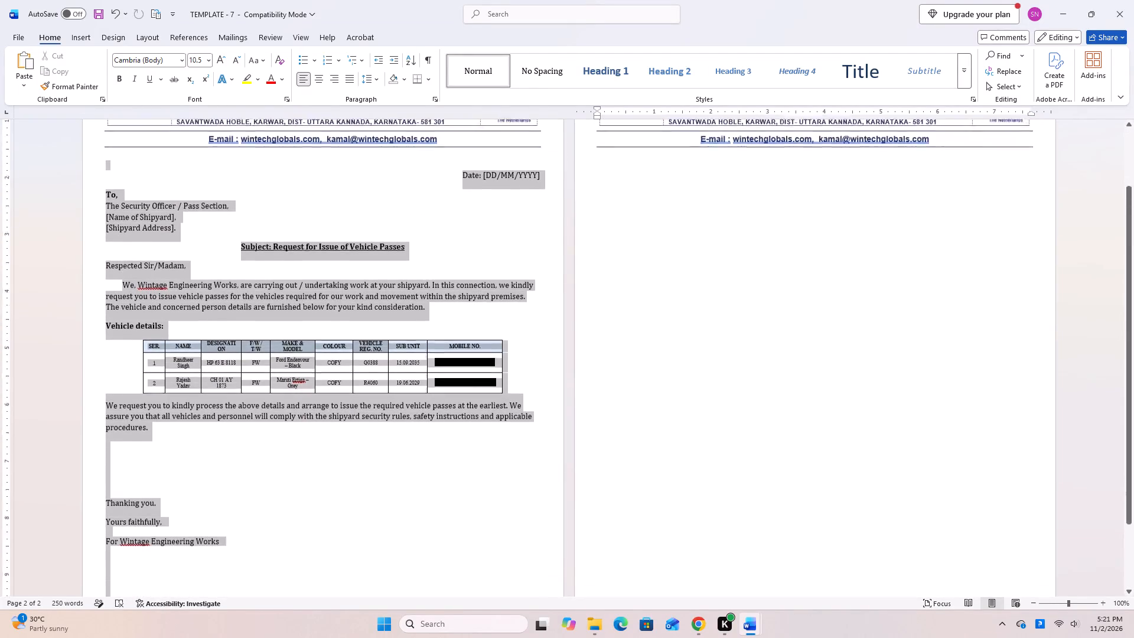
pyautogui.moveTo(294, 600); pyautogui.dragTo(298, 509)
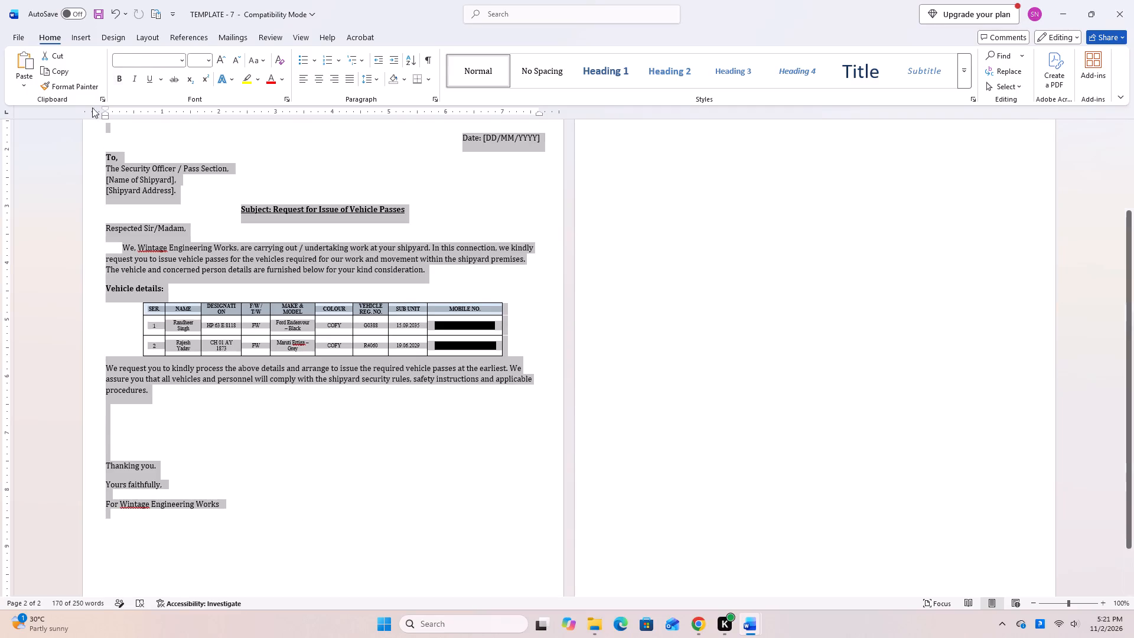
pyautogui.click(180, 61)
pyautogui.click(151, 142)
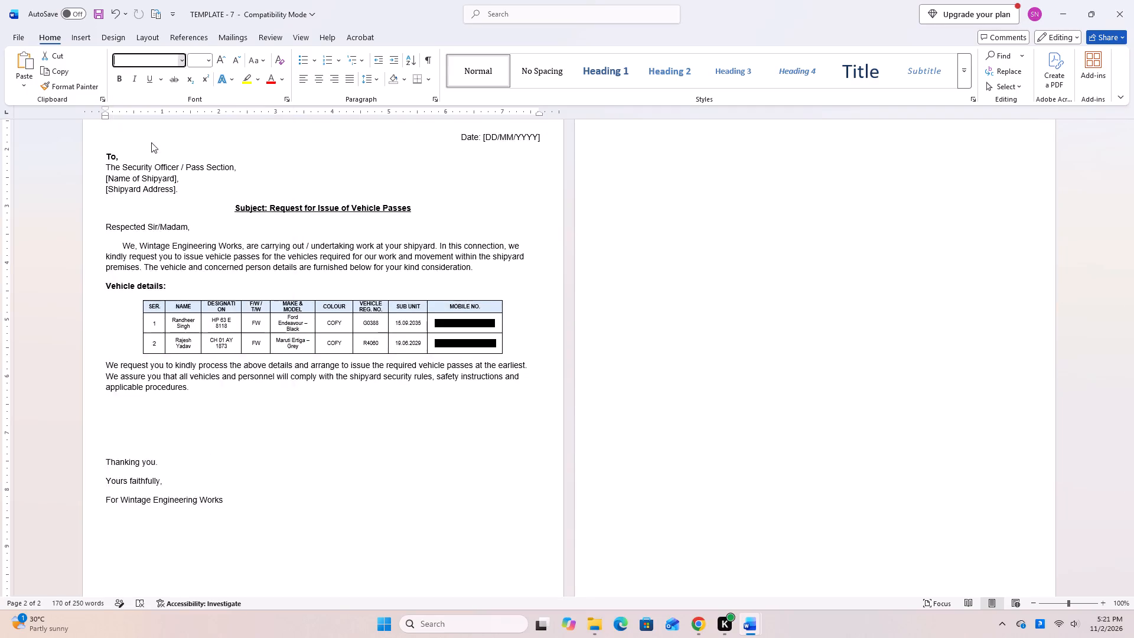
pyautogui.click(210, 63)
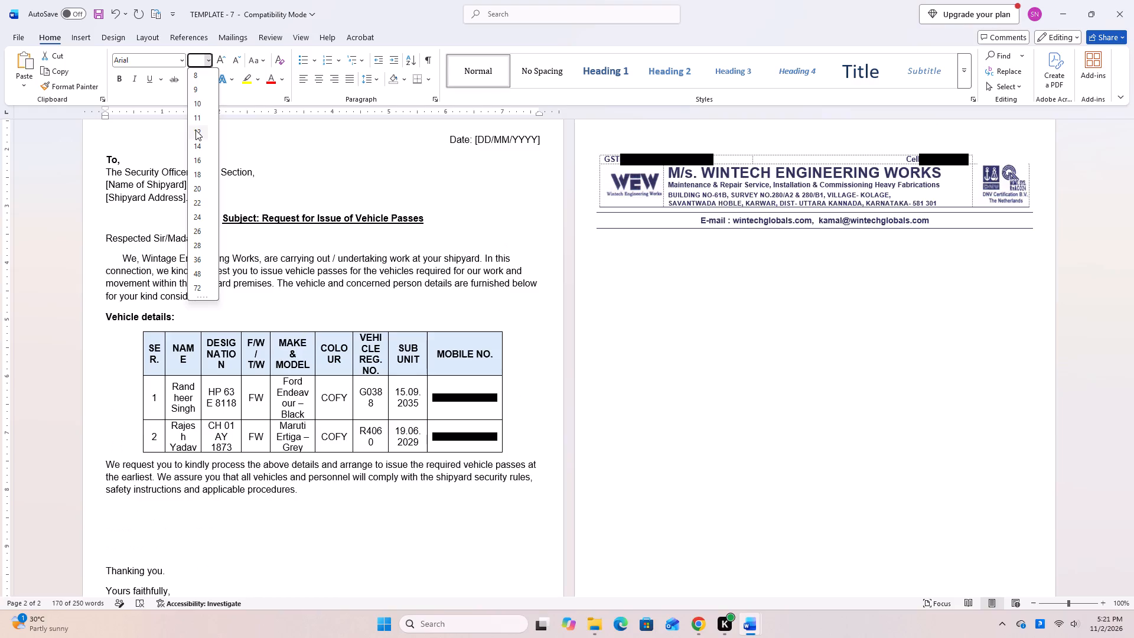
pyautogui.click(195, 121)
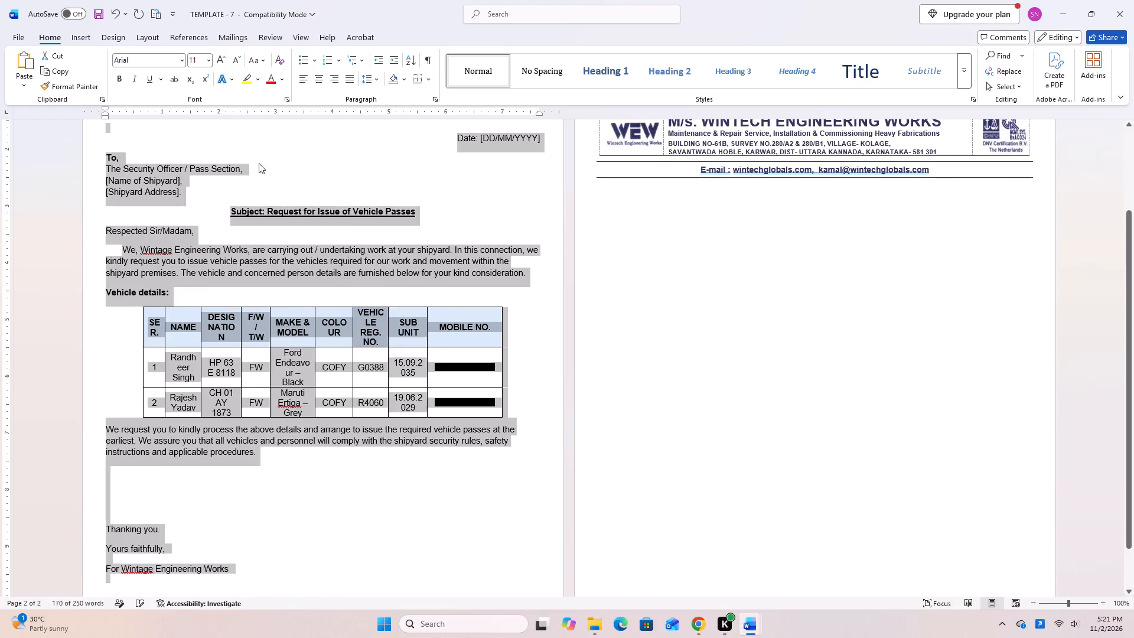
pyautogui.click(367, 467)
# Delete the blank lines above page 2's letterhead to bring it back up to the top of the page.
pyautogui.scroll(-6, 406, 451)
pyautogui.scroll(7, 423, 448)
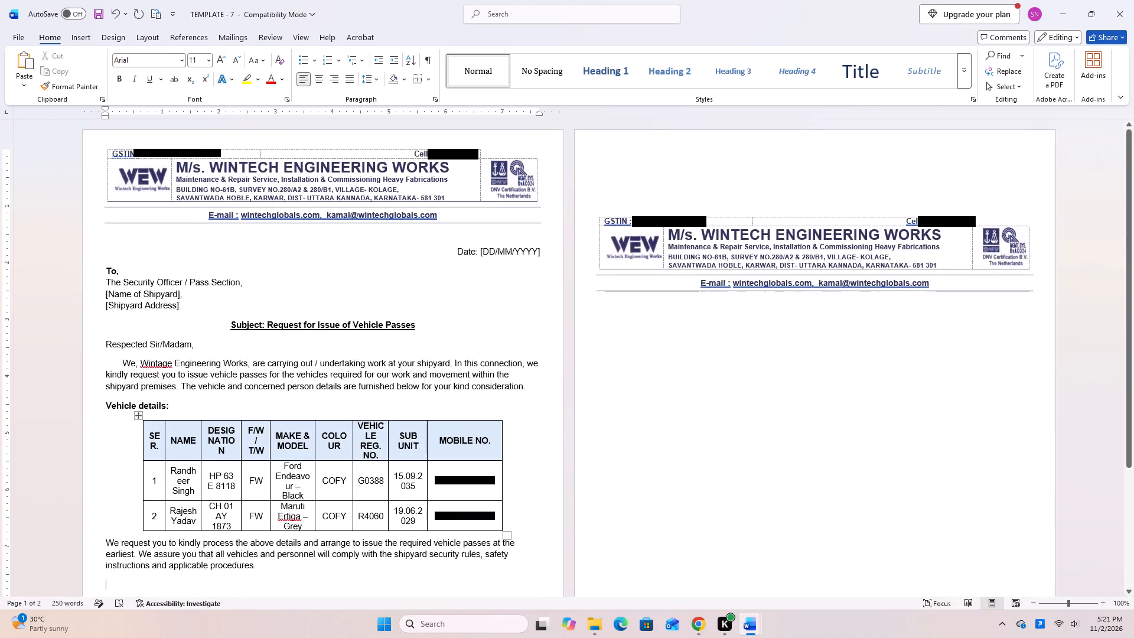
pyautogui.scroll(-1, 423, 446)
pyautogui.click(645, 181)
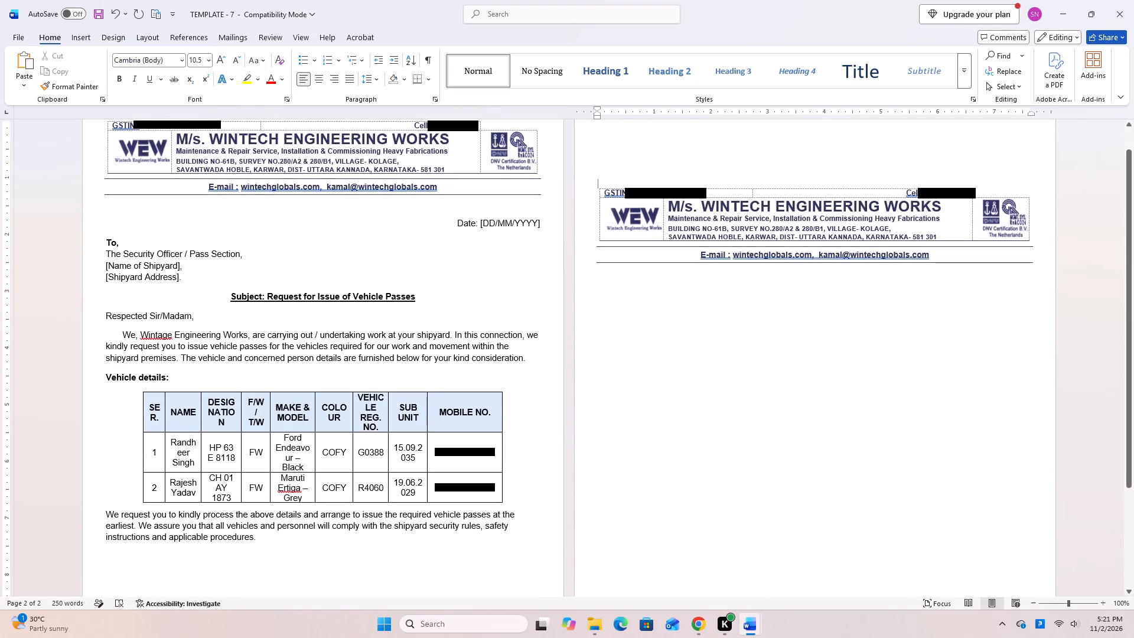
pyautogui.press('BackSpace')
pyautogui.press('BackSpace')
pyautogui.press('BackSpace')
pyautogui.press('BackSpace')
pyautogui.press('BackSpace')
pyautogui.press('BackSpace')
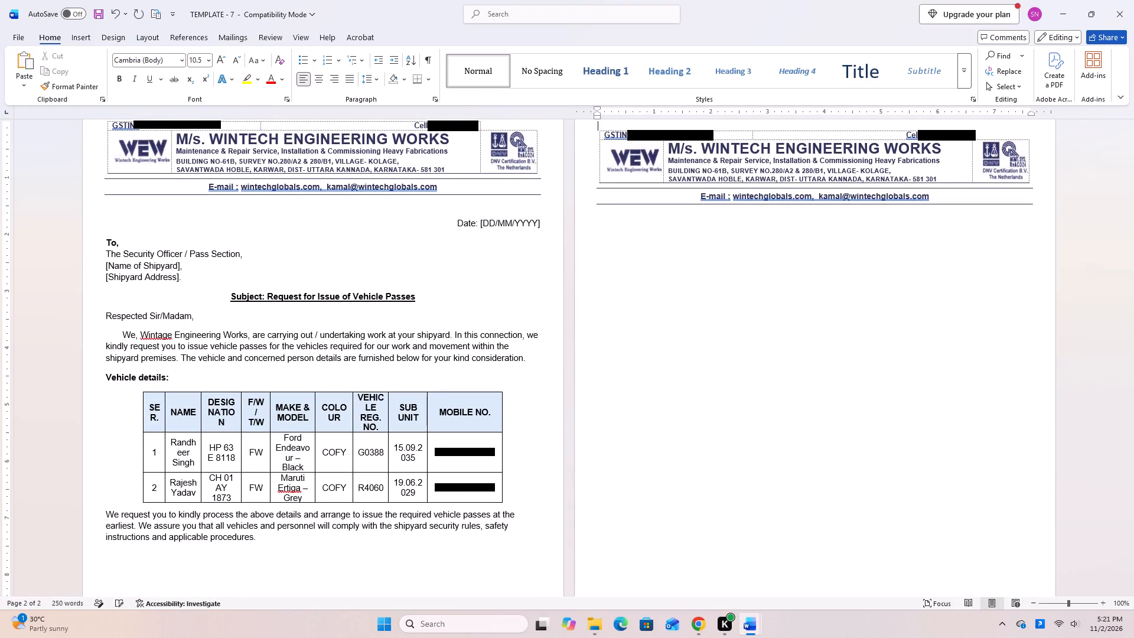
pyautogui.press('BackSpace')
# Widen the vehicle table's MAKE & MODEL column slightly by shifting its border with the COLOUR column.
pyautogui.scroll(-1, 597, 219)
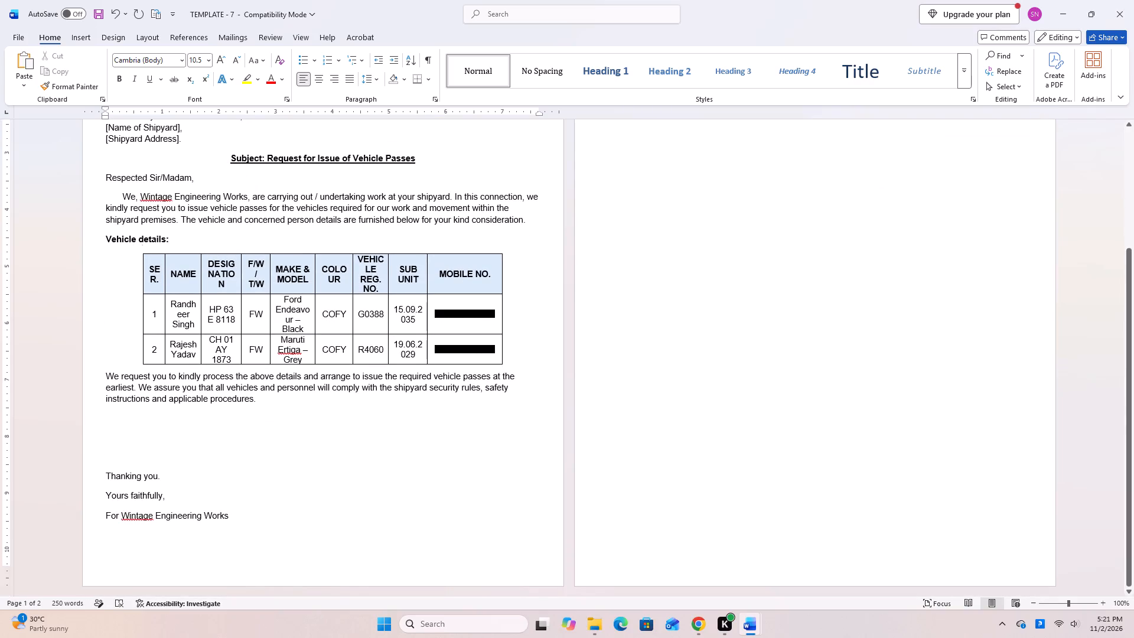
pyautogui.click(351, 468)
pyautogui.moveTo(313, 276); pyautogui.dragTo(320, 276)
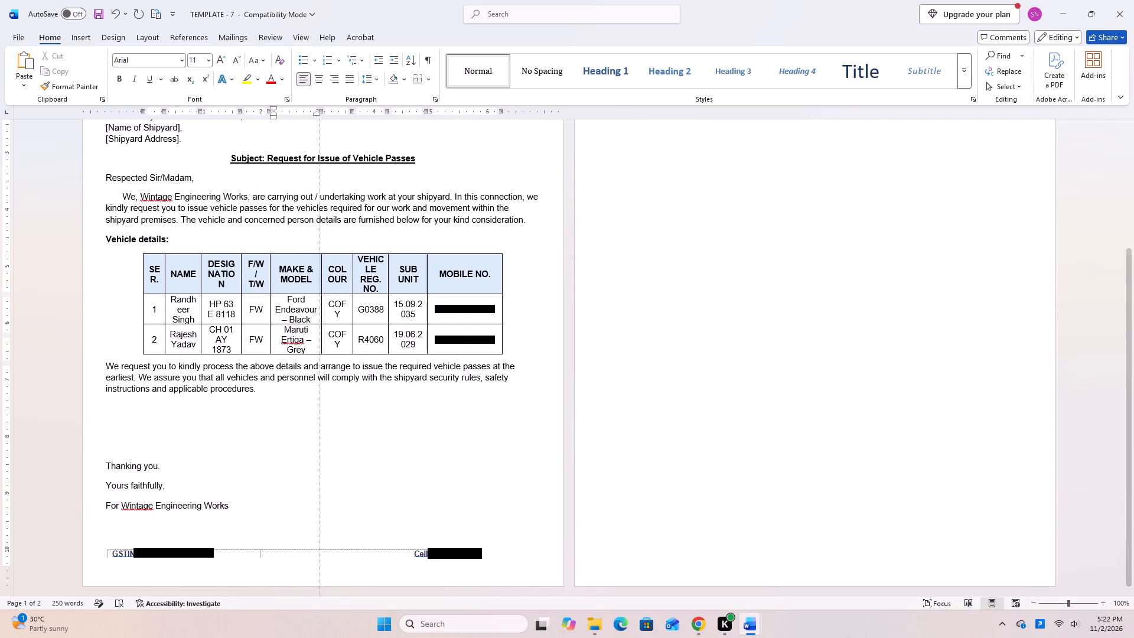
pyautogui.moveTo(320, 276); pyautogui.dragTo(324, 280)
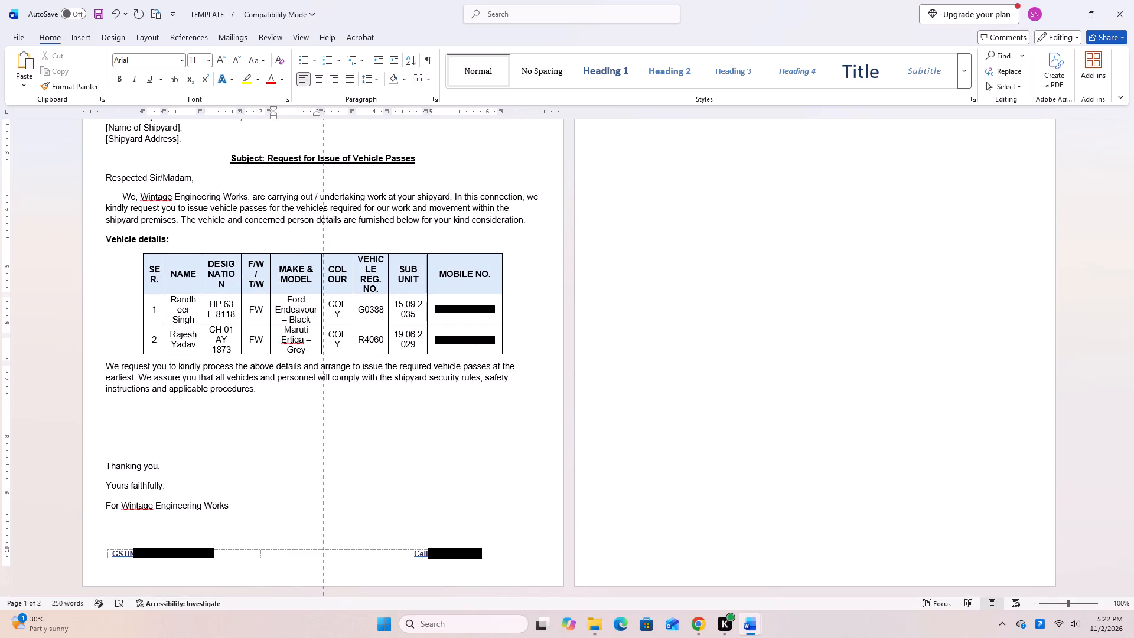
pyautogui.moveTo(324, 280); pyautogui.dragTo(328, 282)
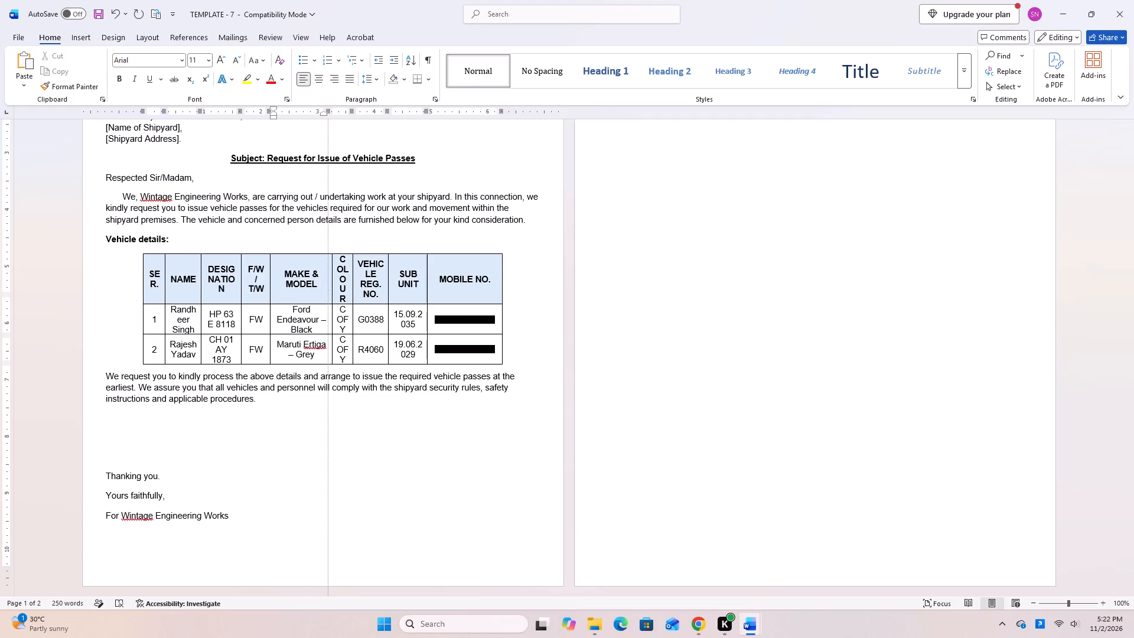
pyautogui.moveTo(328, 282); pyautogui.dragTo(321, 280)
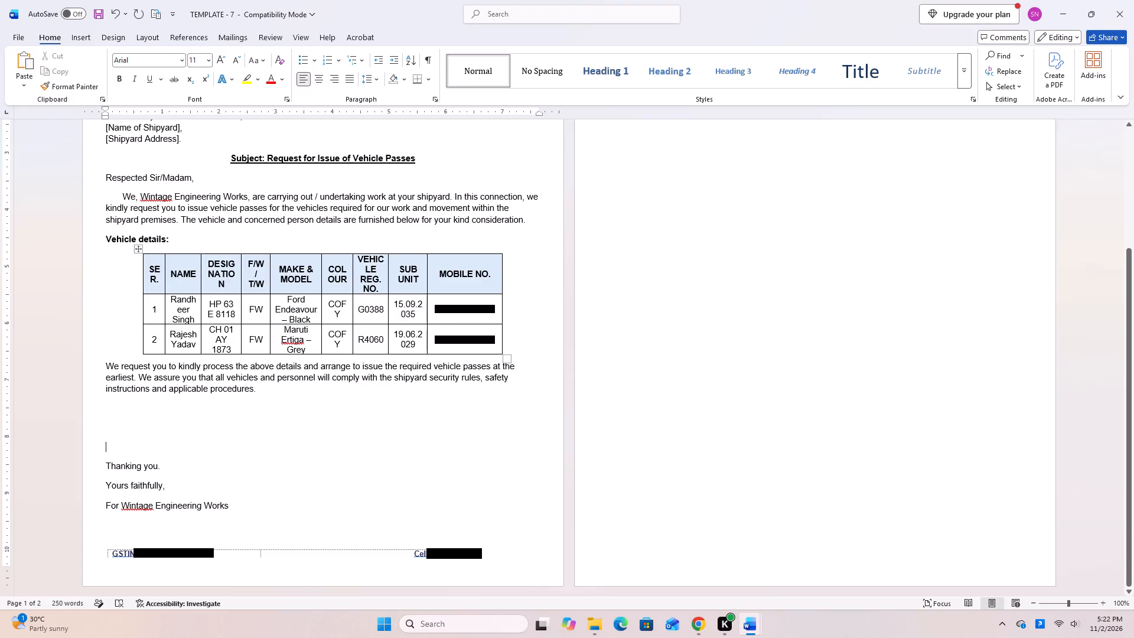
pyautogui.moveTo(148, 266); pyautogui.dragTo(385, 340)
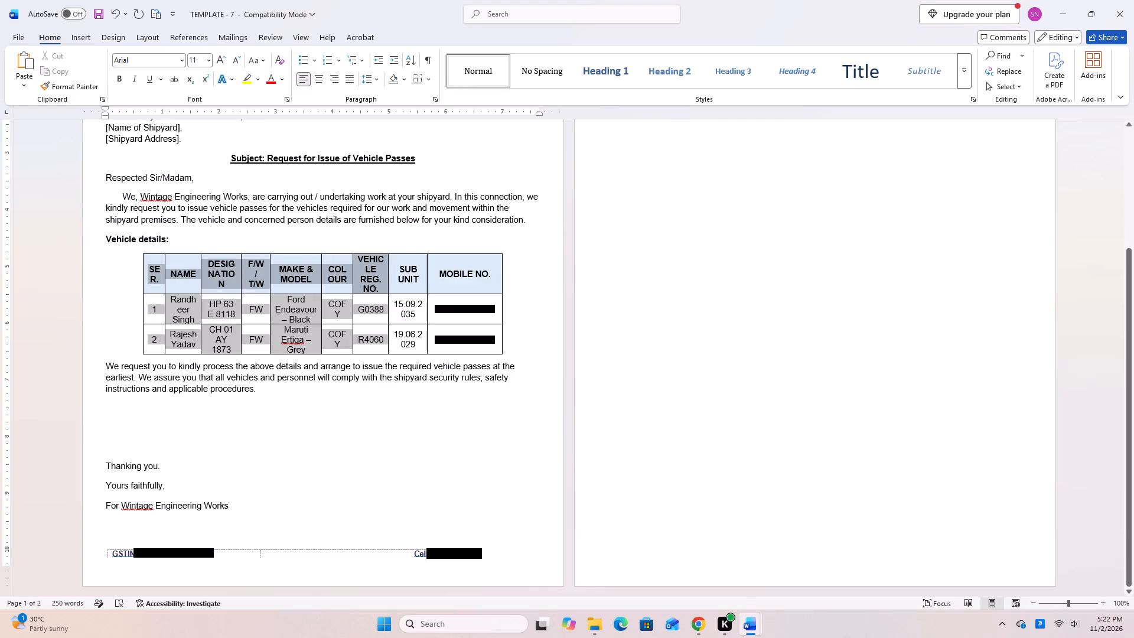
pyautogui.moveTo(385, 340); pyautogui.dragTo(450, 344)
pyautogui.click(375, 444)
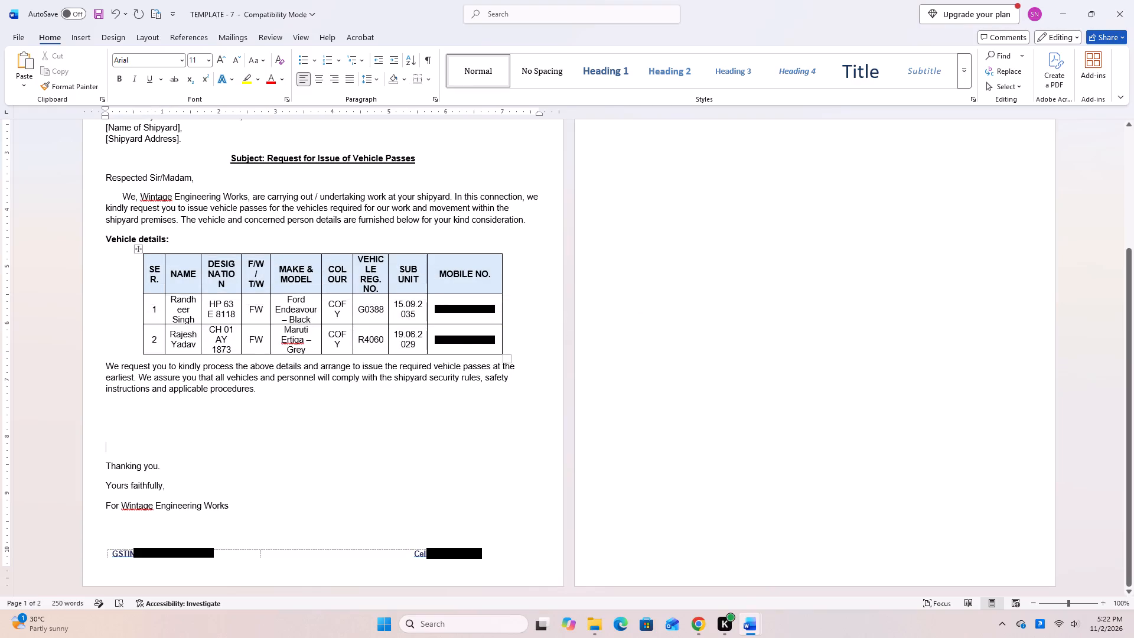
# Widen the vehicle table's MOBILE NO. column until the table's outer edge reaches the page's right text margin.
pyautogui.click(490, 292)
pyautogui.click(494, 112)
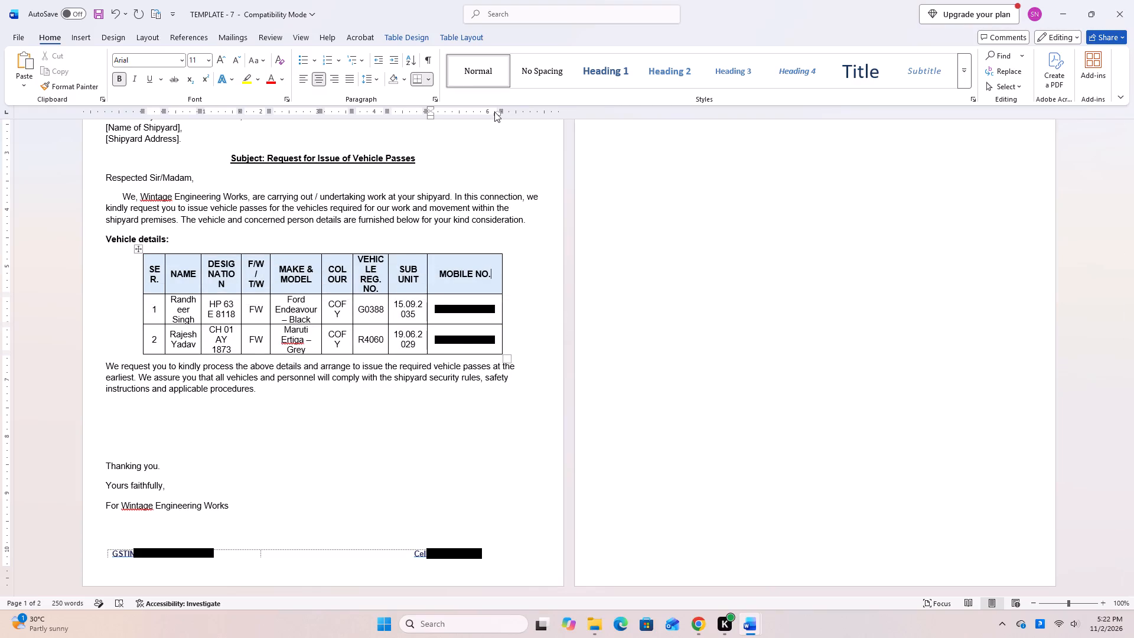
pyautogui.click(494, 111)
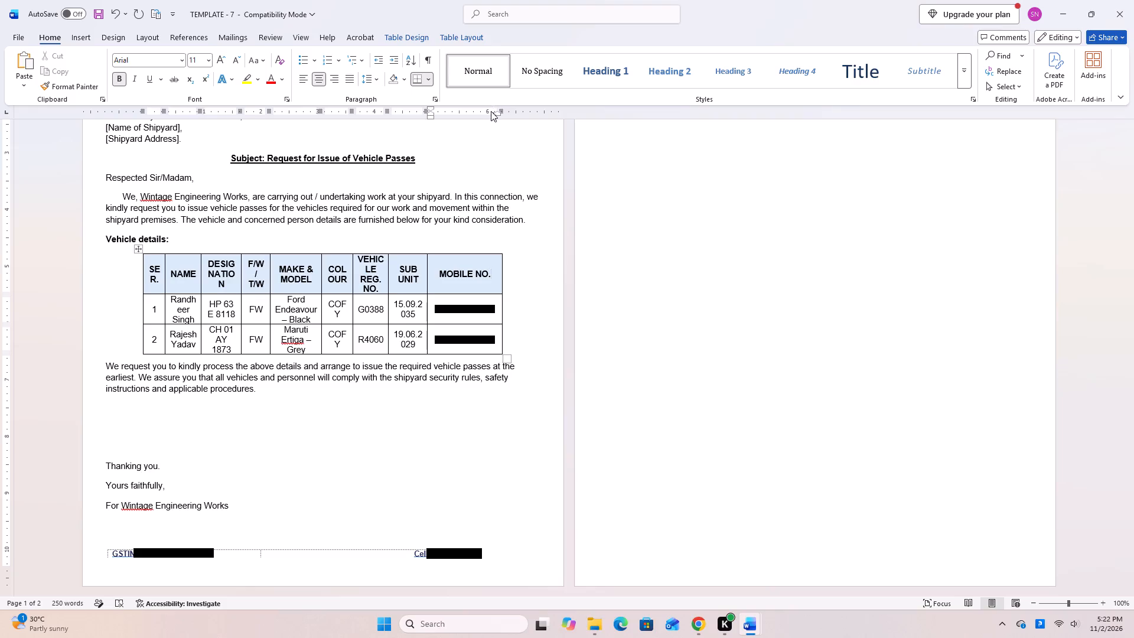
pyautogui.click(496, 116)
pyautogui.click(499, 113)
pyautogui.moveTo(499, 112); pyautogui.dragTo(540, 118)
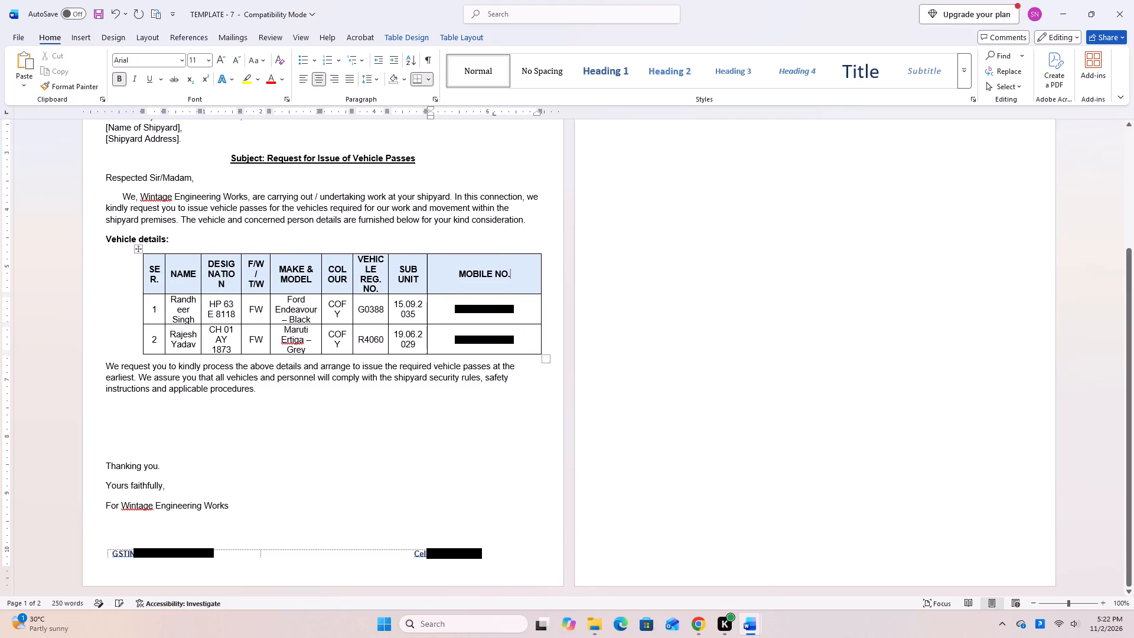
# Shift the right borders of the SUB UNIT, VEHICLE REG. NO. and COLOUR columns outward so that their words no longer break.
pyautogui.moveTo(406, 272); pyautogui.dragTo(449, 272)
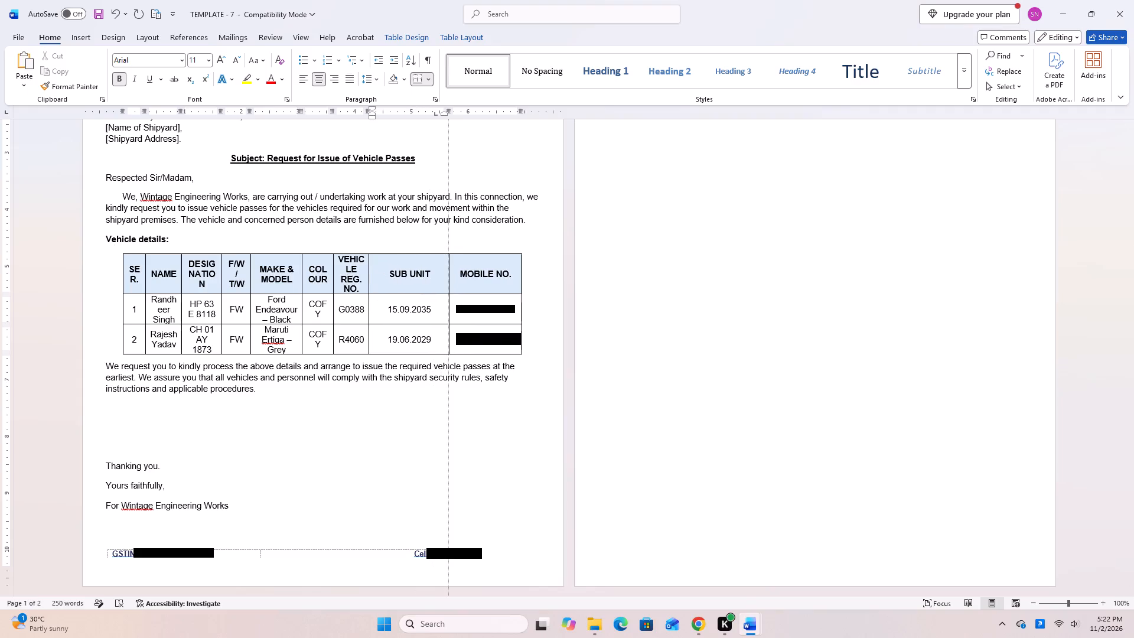
pyautogui.moveTo(449, 272); pyautogui.dragTo(451, 272)
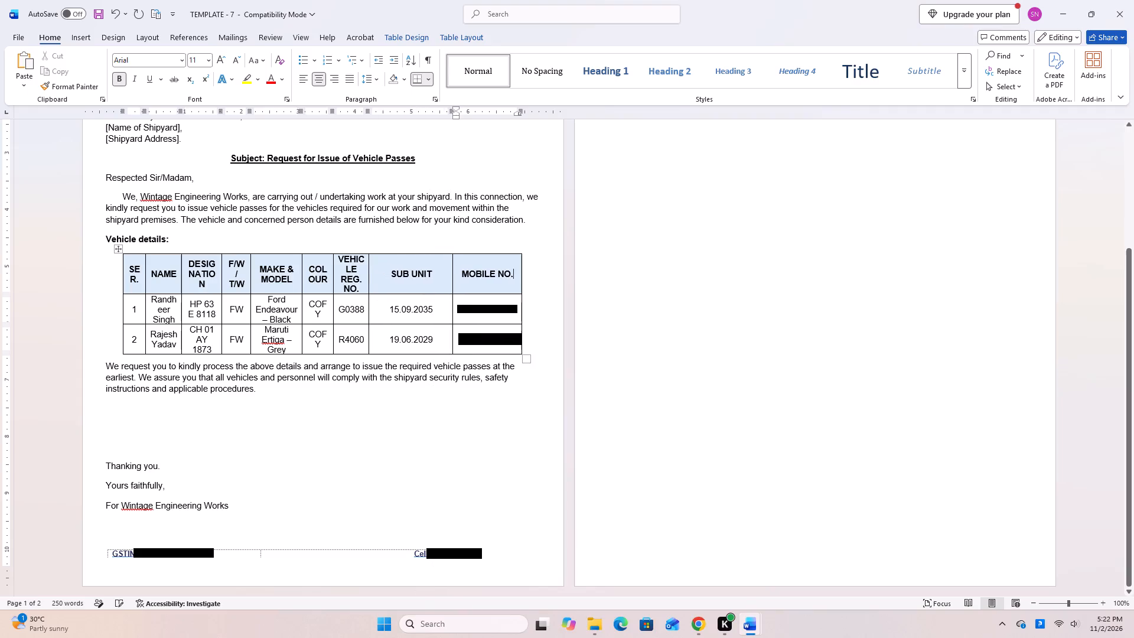
pyautogui.moveTo(368, 276); pyautogui.dragTo(396, 276)
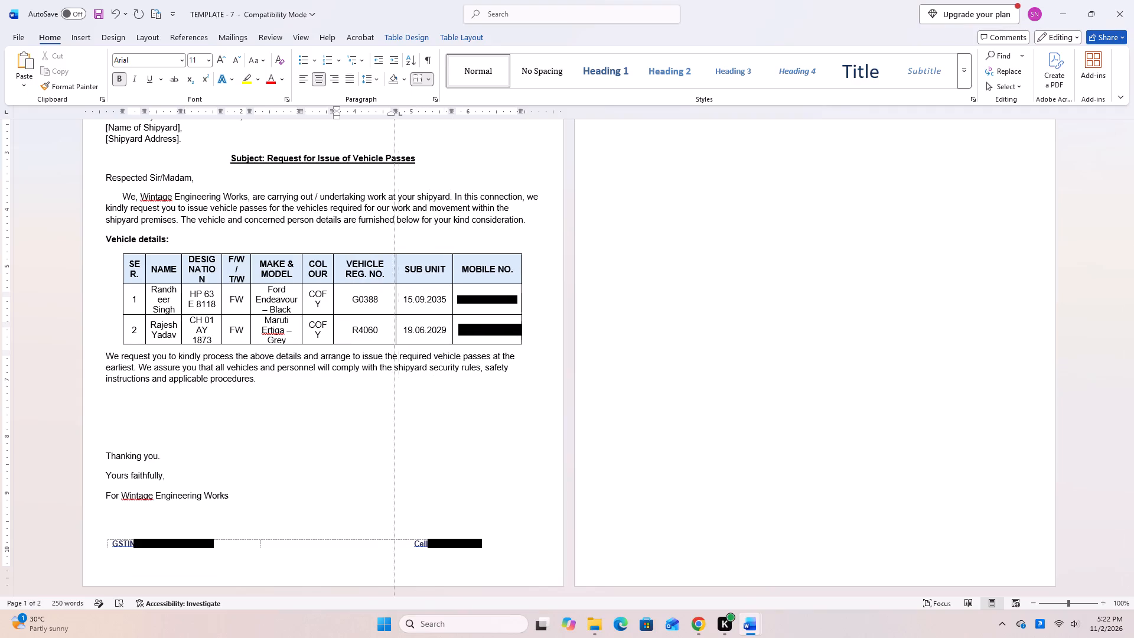
pyautogui.moveTo(396, 276); pyautogui.dragTo(398, 277)
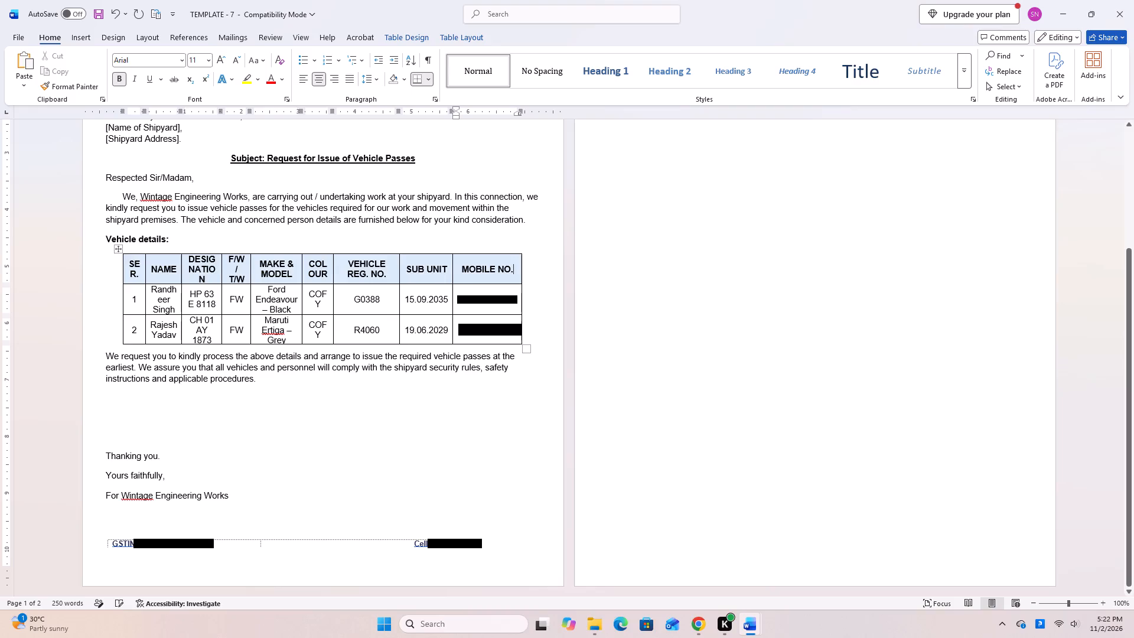
pyautogui.moveTo(333, 275); pyautogui.dragTo(349, 275)
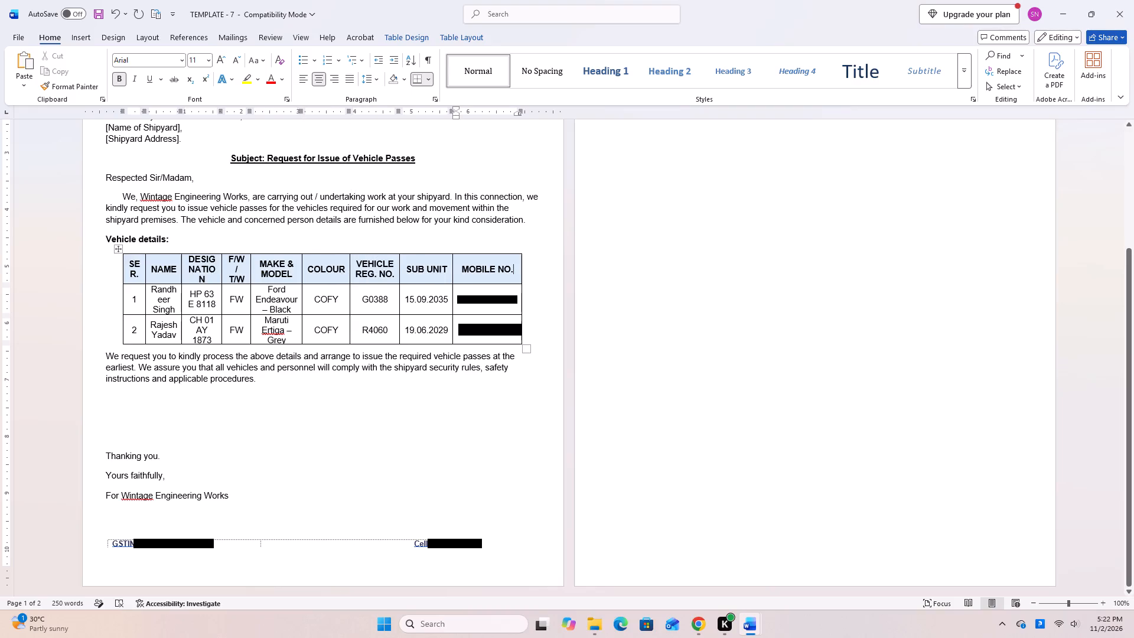
pyautogui.click(299, 270)
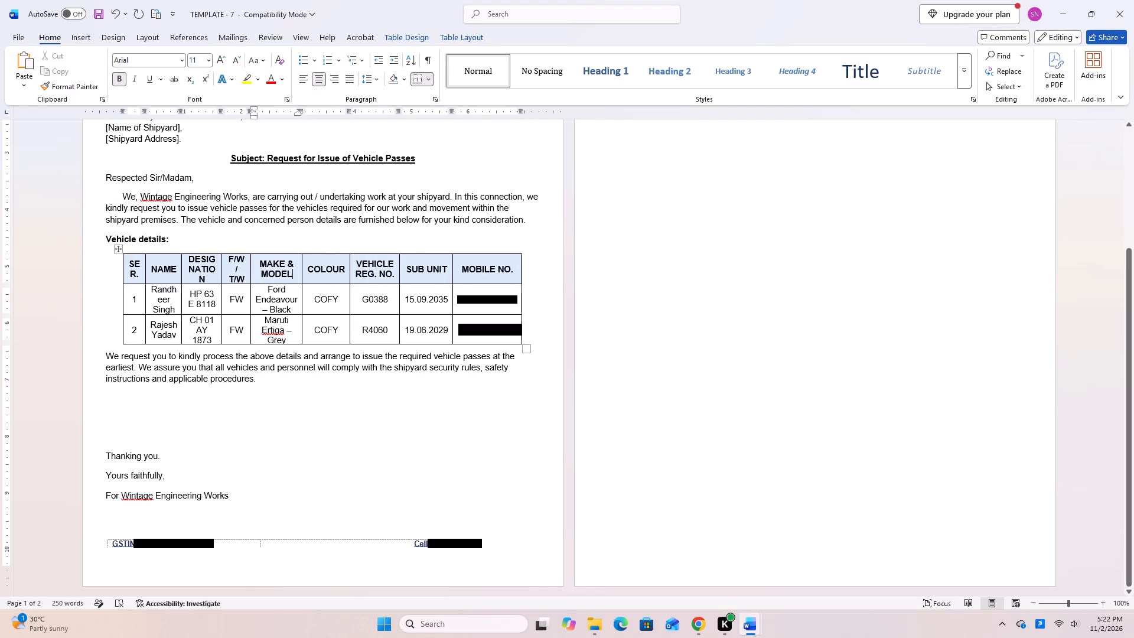
pyautogui.click(301, 276)
# Reduce the text of the whole vehicle details table to font size 10.
pyautogui.moveTo(129, 264); pyautogui.dragTo(472, 334)
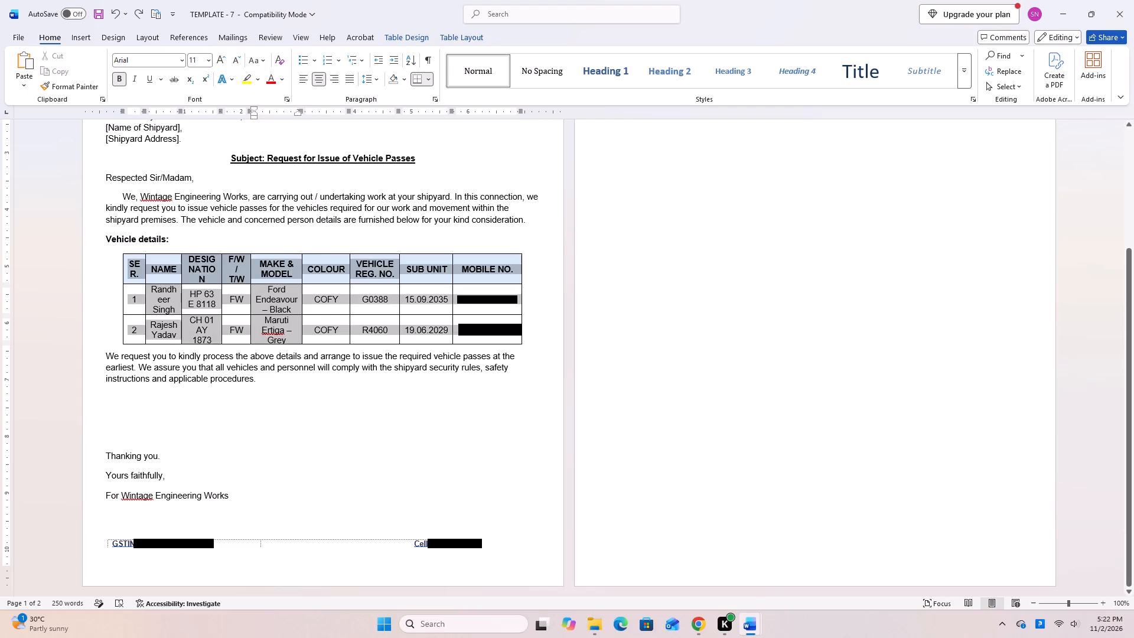
pyautogui.moveTo(472, 334); pyautogui.dragTo(477, 334)
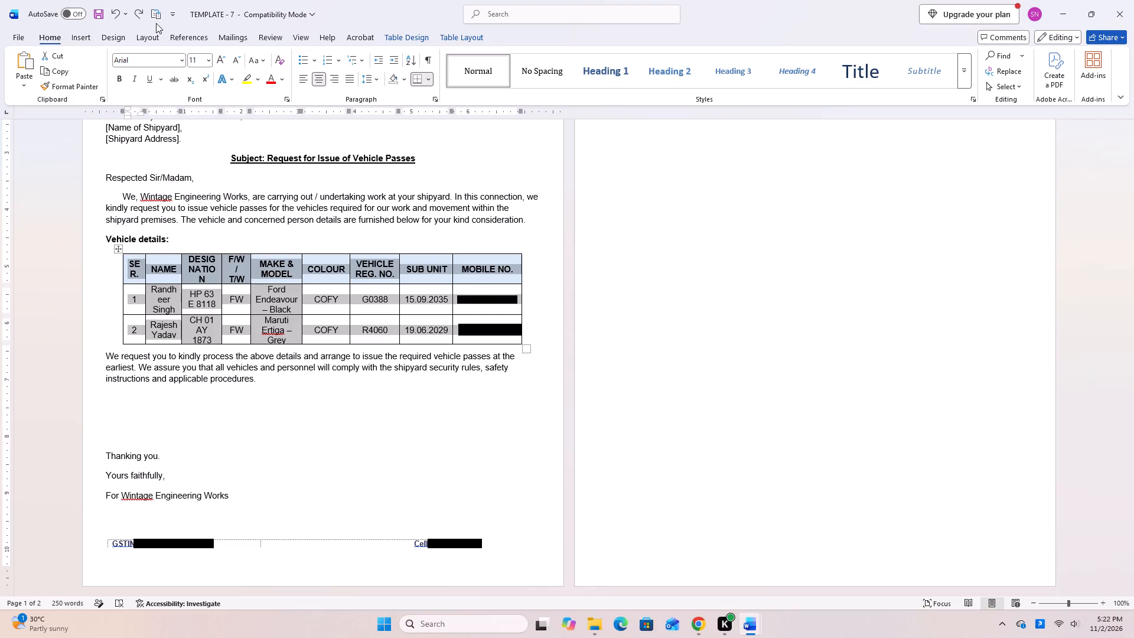
pyautogui.click(155, 21)
pyautogui.click(639, 333)
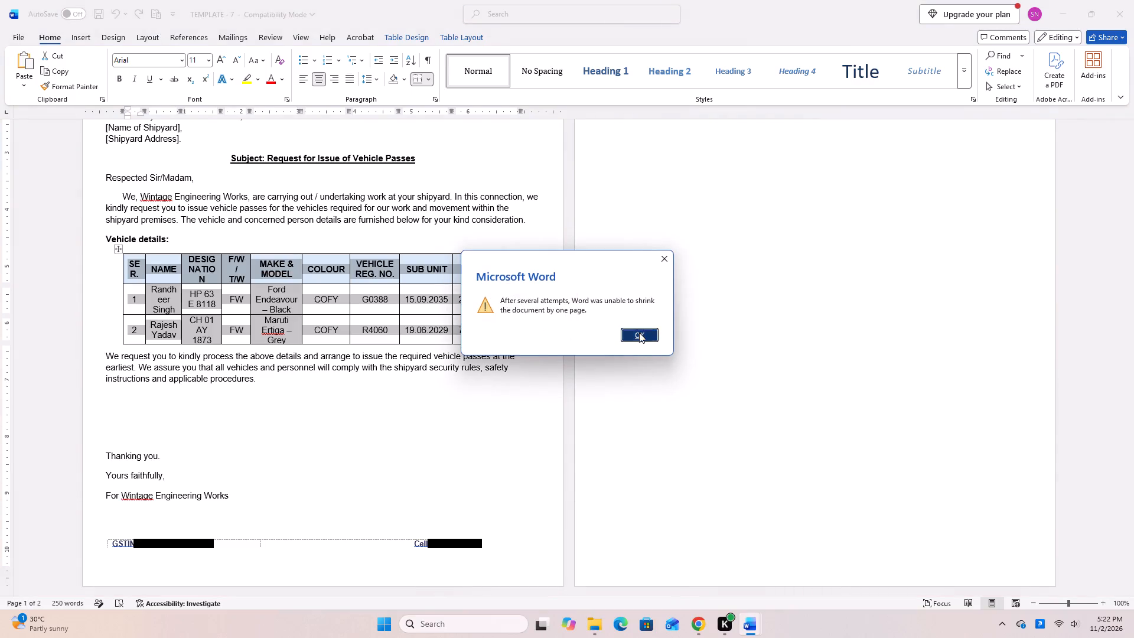
pyautogui.click(208, 61)
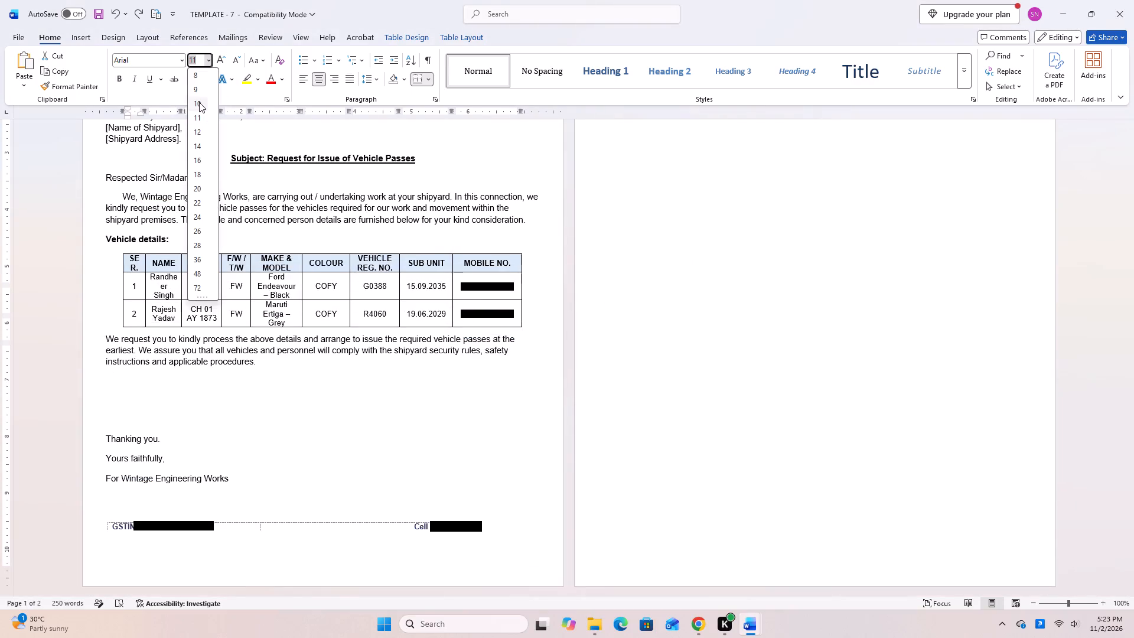
pyautogui.click(199, 102)
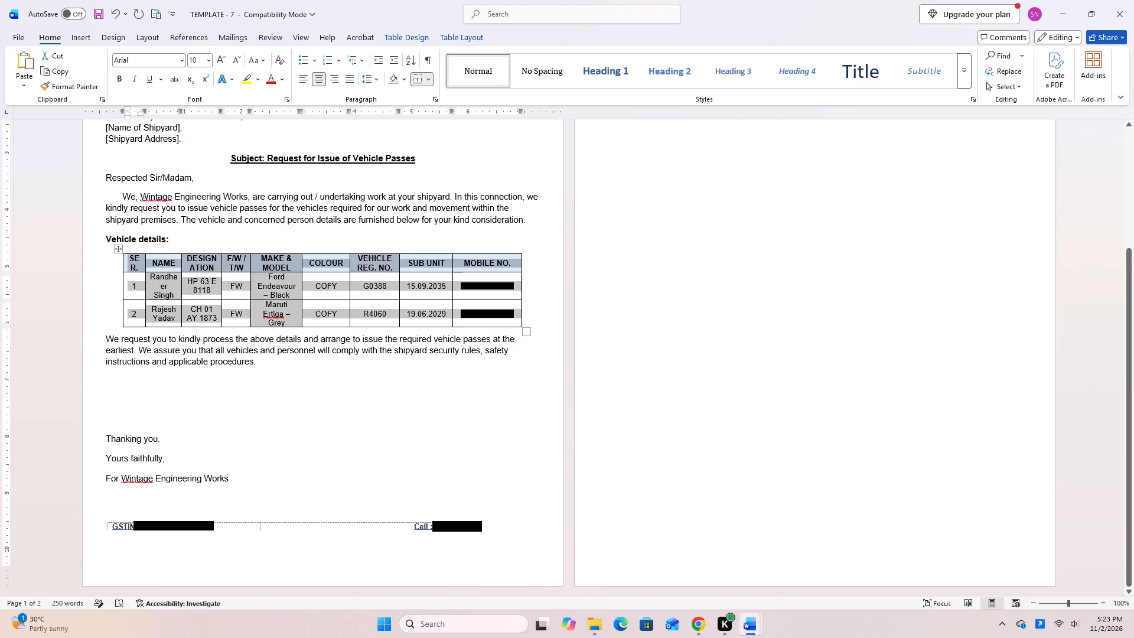
pyautogui.click(316, 420)
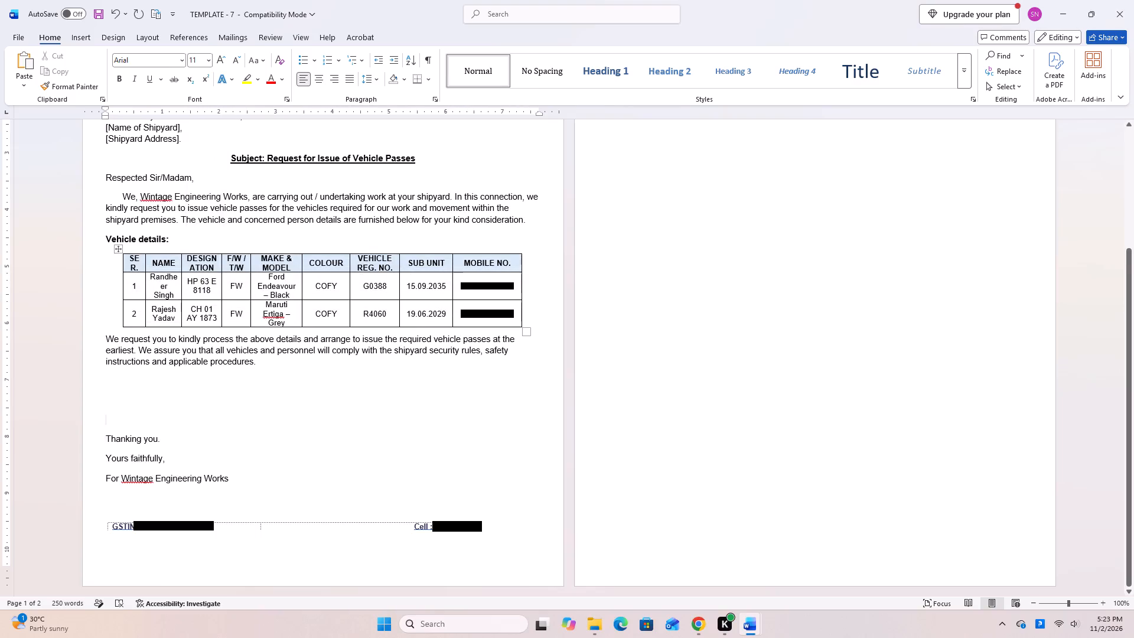
# Widen the vehicle table's NAME column by shifting its border with the DESIGNATION column until each person's first name fits unbroken on one line.
pyautogui.moveTo(181, 264); pyautogui.dragTo(190, 264)
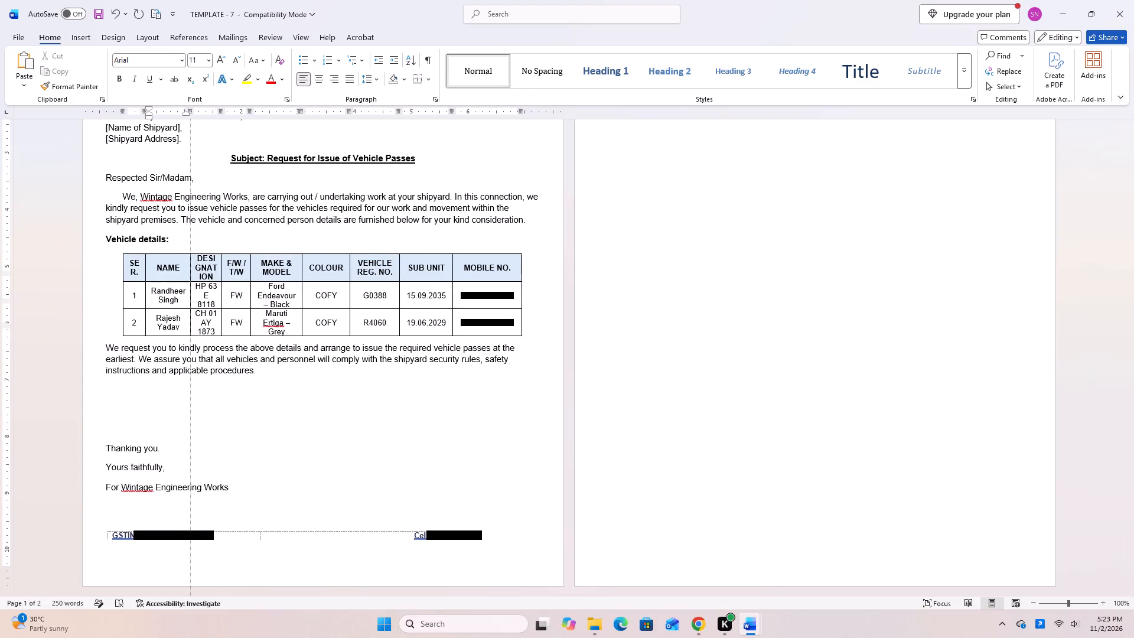
pyautogui.moveTo(190, 264); pyautogui.dragTo(187, 266)
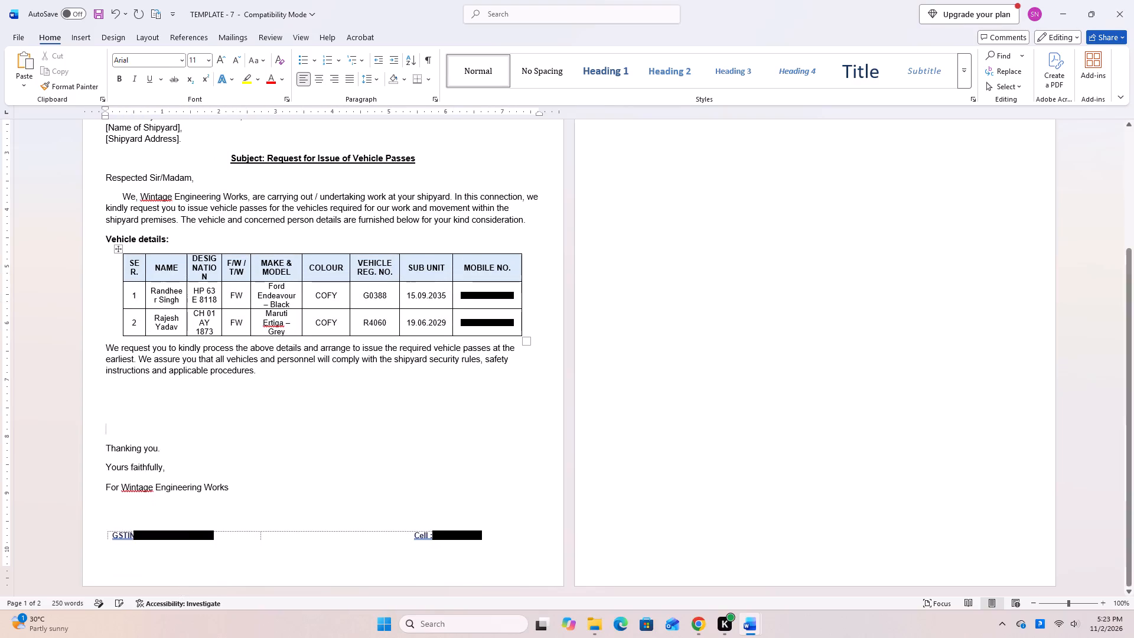
pyautogui.click(145, 271)
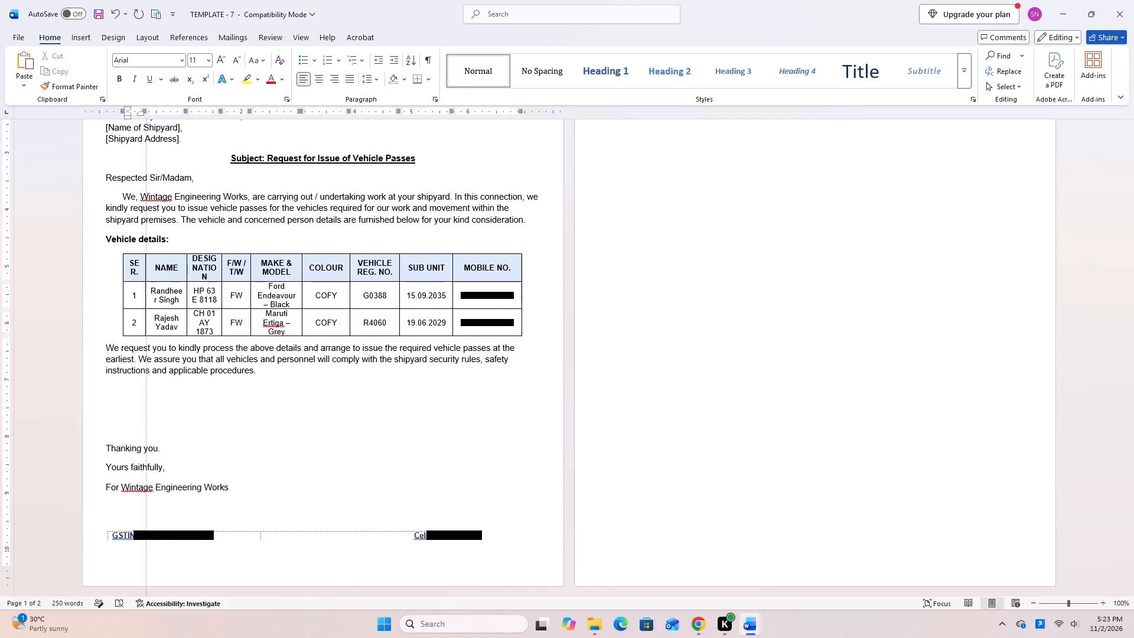
pyautogui.click(187, 276)
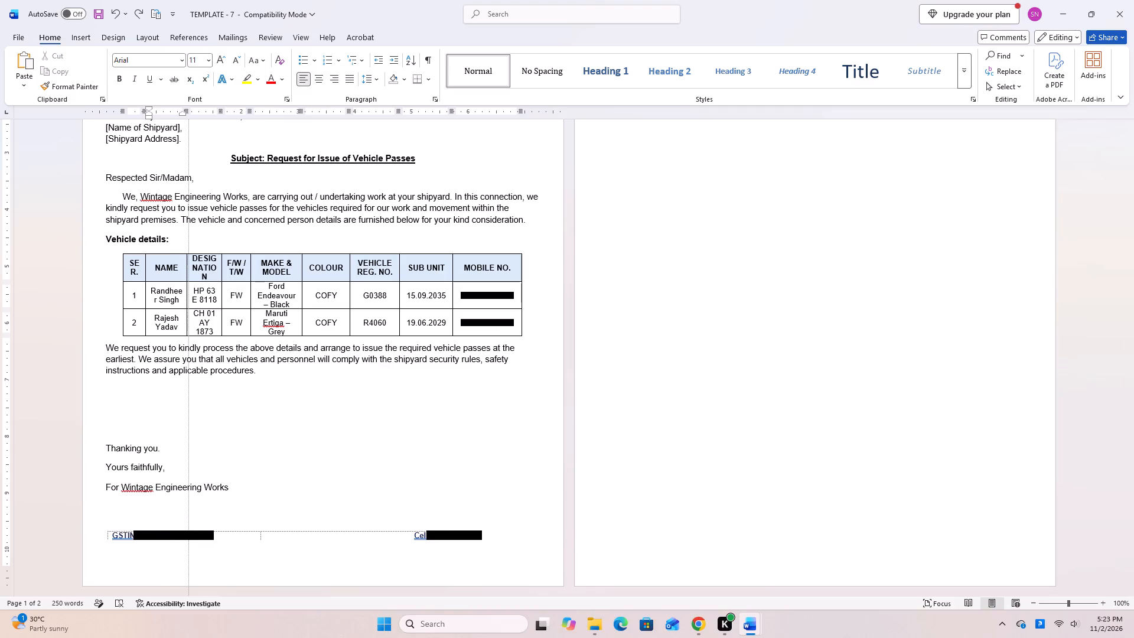
pyautogui.click(273, 412)
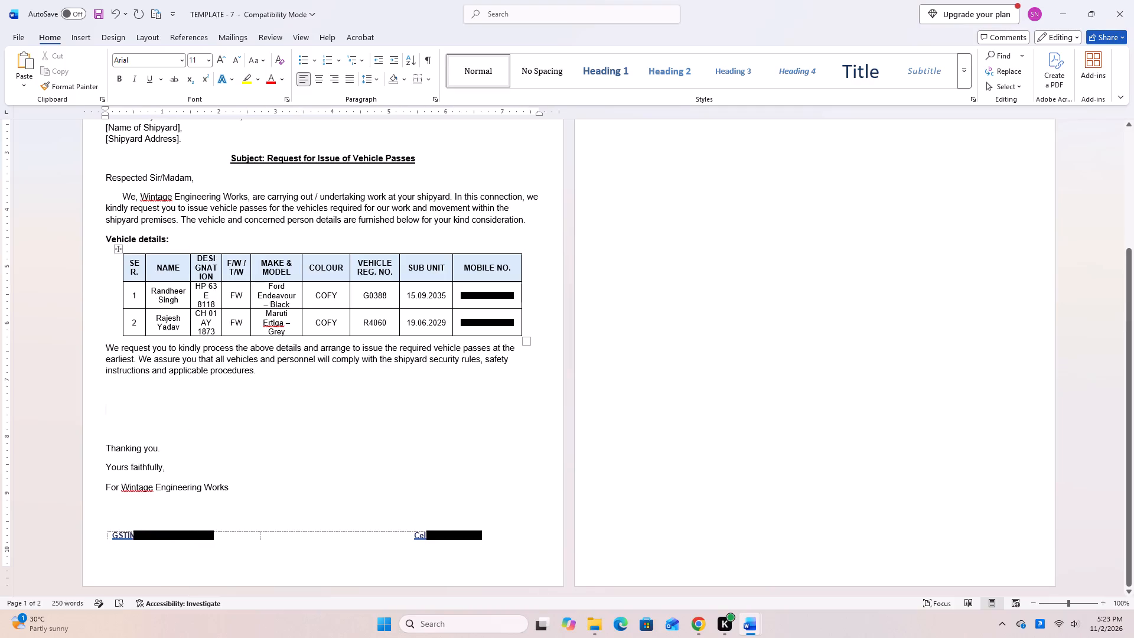
# Insert three blank lines below "For Wintage Engineering Works" to move the GSTIN and Cell row from the bottom of page 1 onto page 2.
pyautogui.scroll(-5, 373, 414)
pyautogui.scroll(3, 373, 414)
pyautogui.scroll(-3, 373, 414)
pyautogui.scroll(14, 366, 467)
pyautogui.scroll(-7, 370, 462)
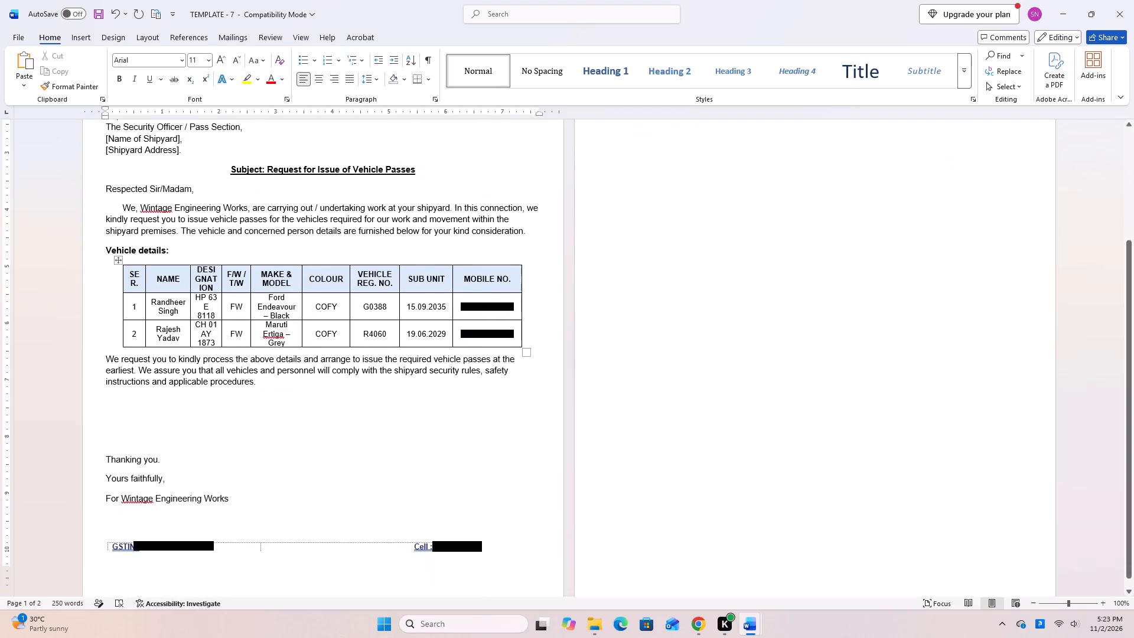
pyautogui.scroll(-2, 370, 462)
pyautogui.click(146, 517)
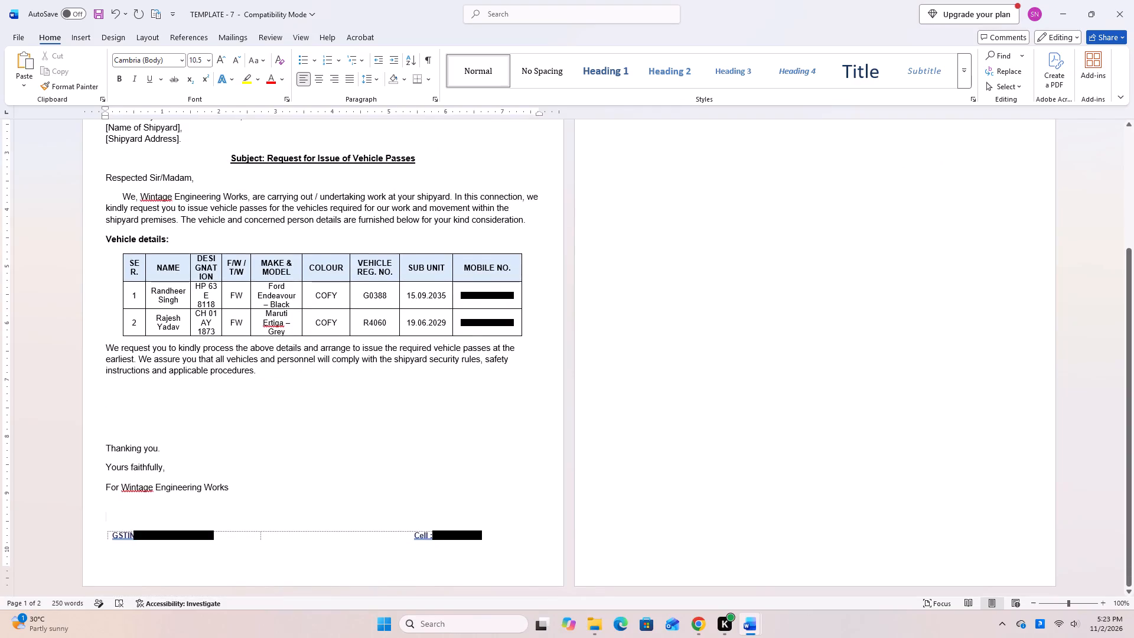
pyautogui.press('Return')
pyautogui.press('Return')
pyautogui.press('Return')
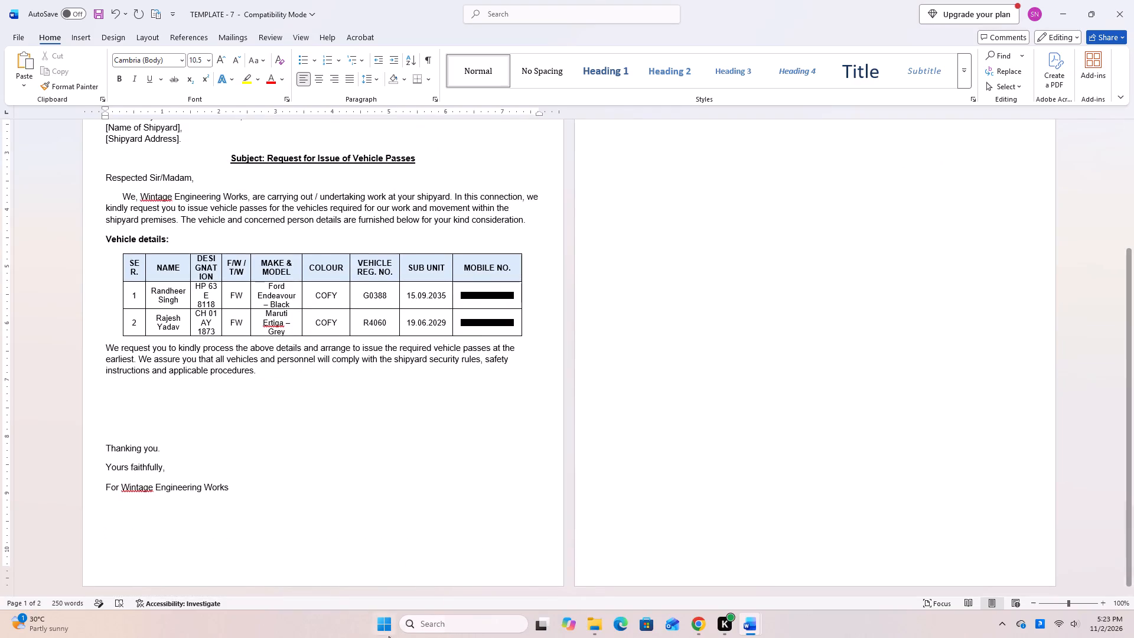
pyautogui.scroll(13, 731, 536)
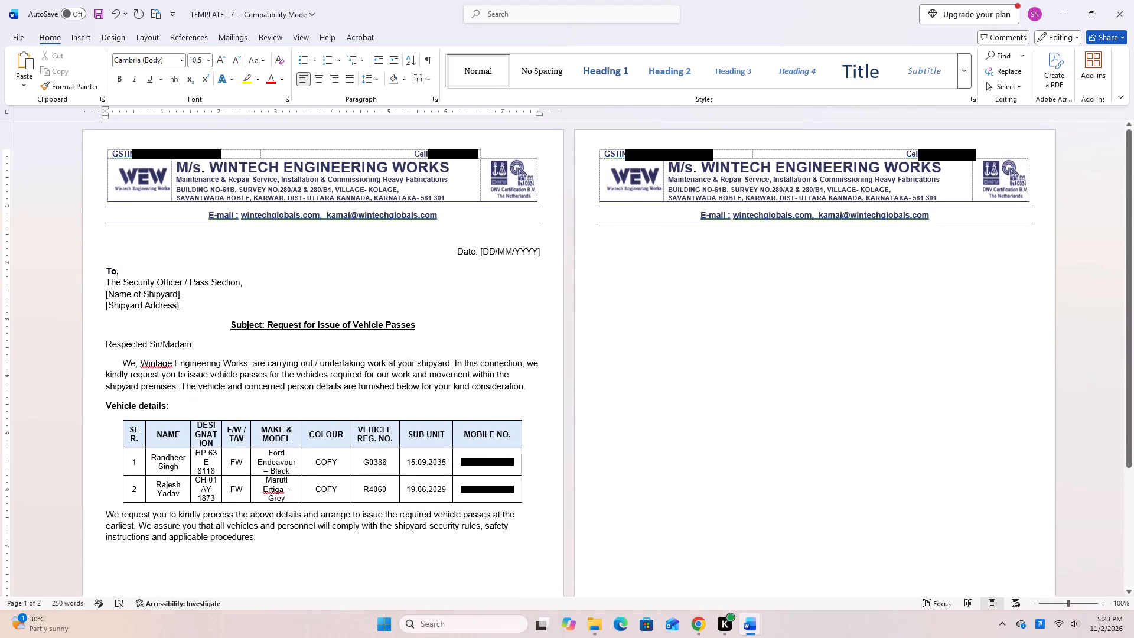
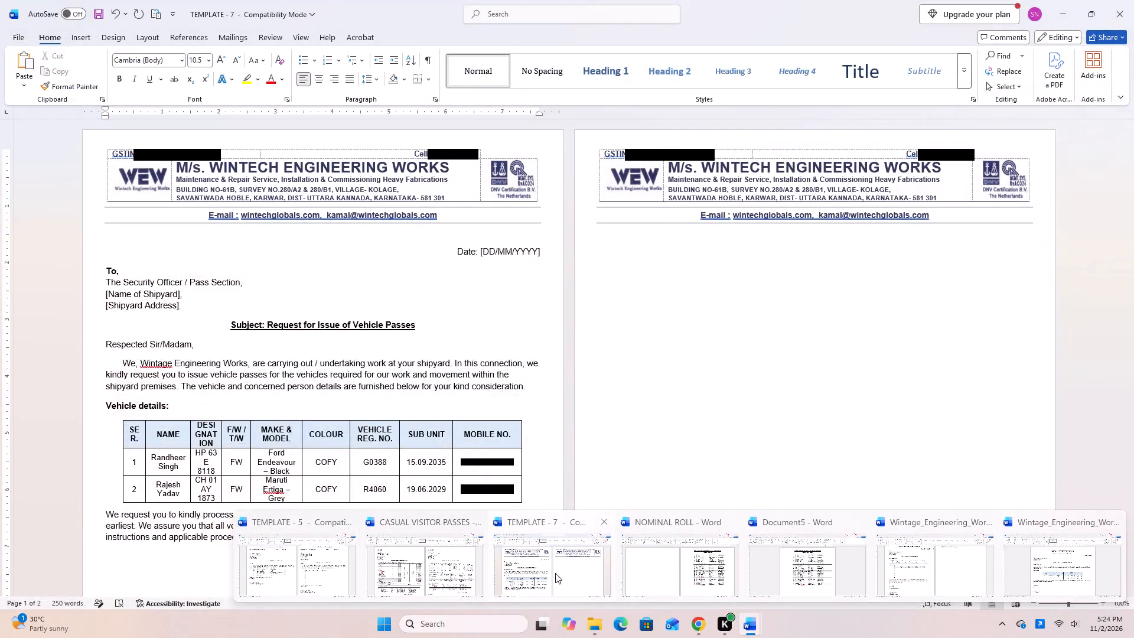
# Close the open NOMINAL ROLL document, leaving the other Word documents open.
pyautogui.click(734, 520)
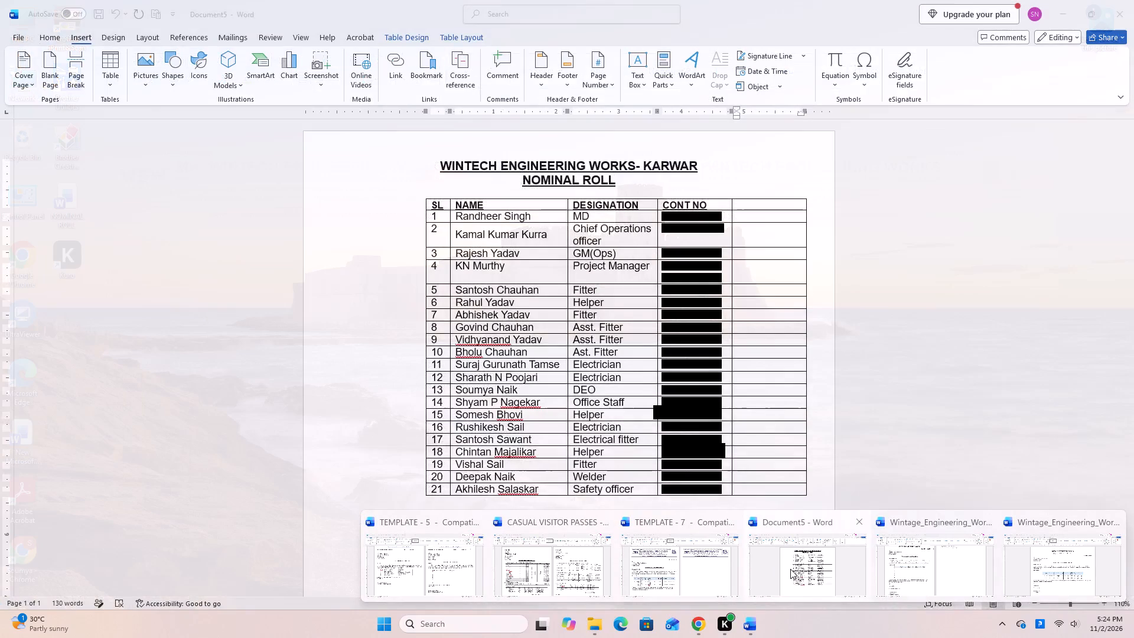
# Close Document5, the unsaved nominal roll, bringing its window forward to decide whether to keep its changes.
pyautogui.click(858, 523)
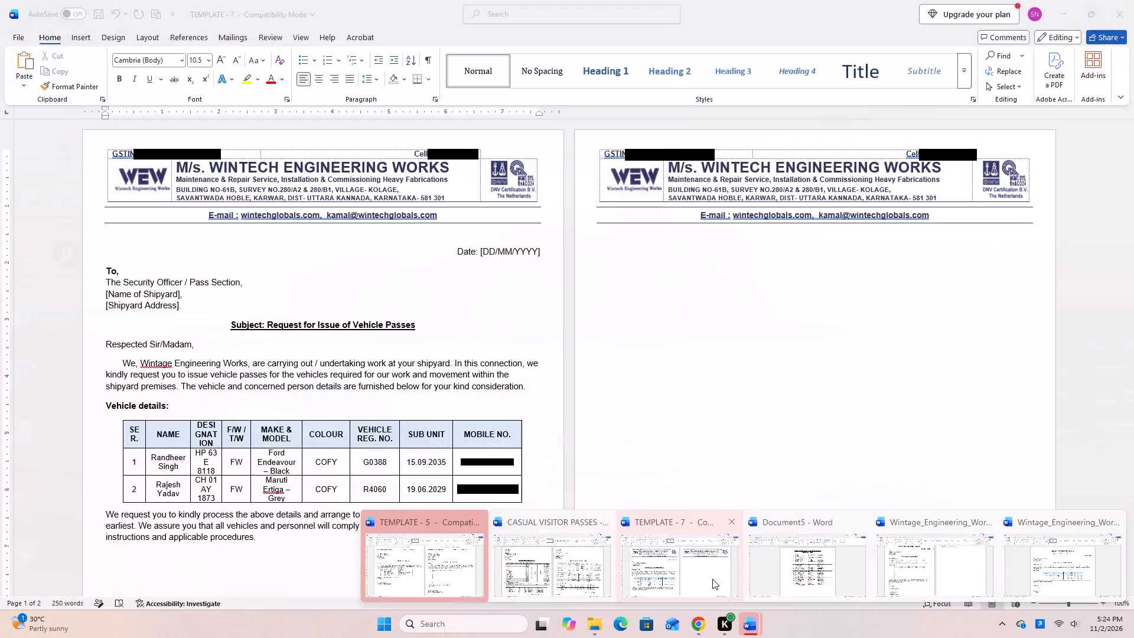
pyautogui.click(819, 578)
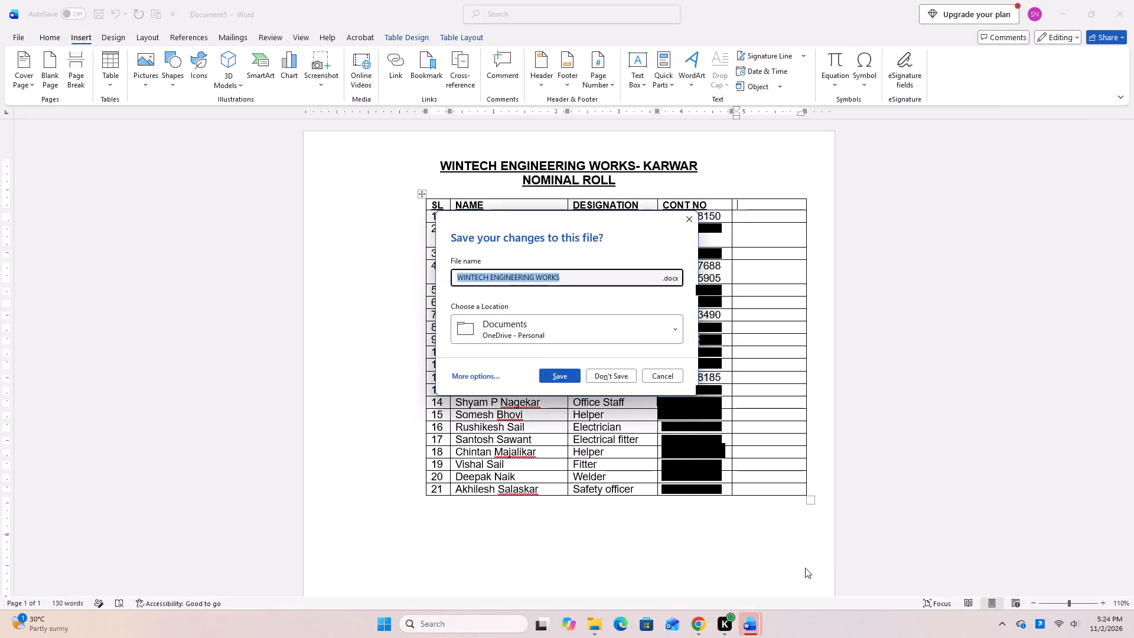
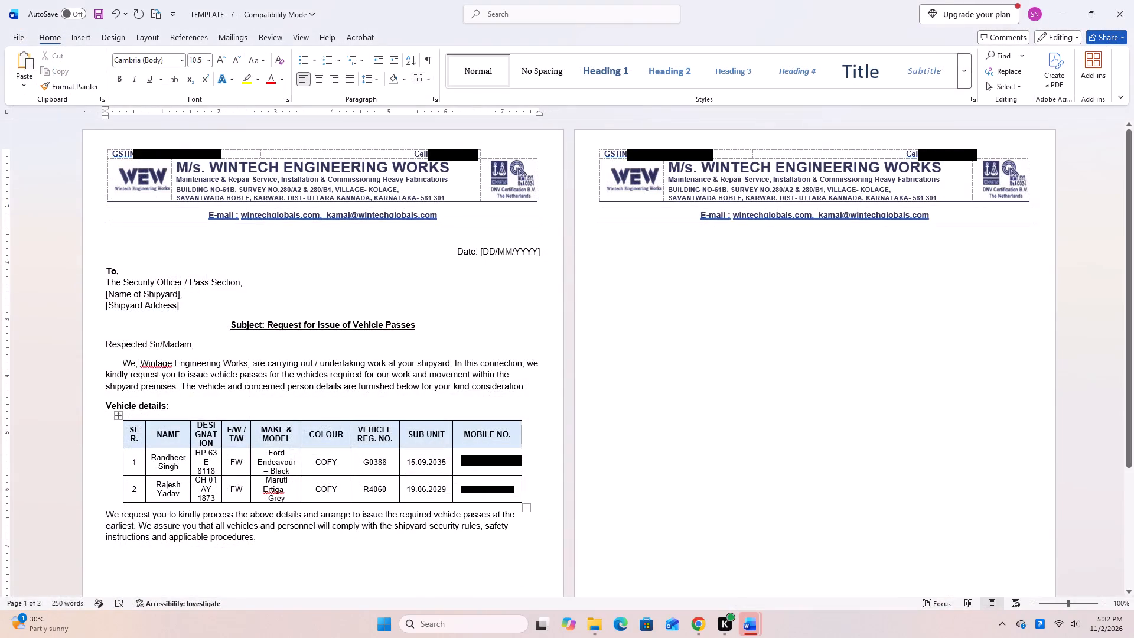
# Delete the letter text above the Vehicle details heading, from the date through the introductory paragraph.
pyautogui.scroll(-3, 556, 424)
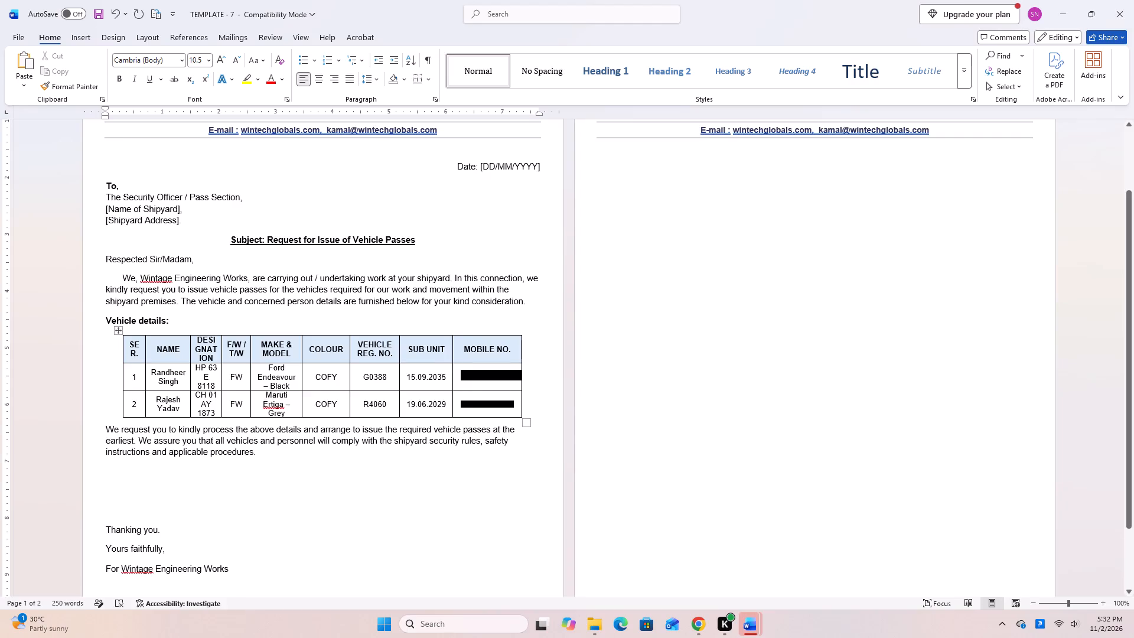
pyautogui.scroll(1, 514, 301)
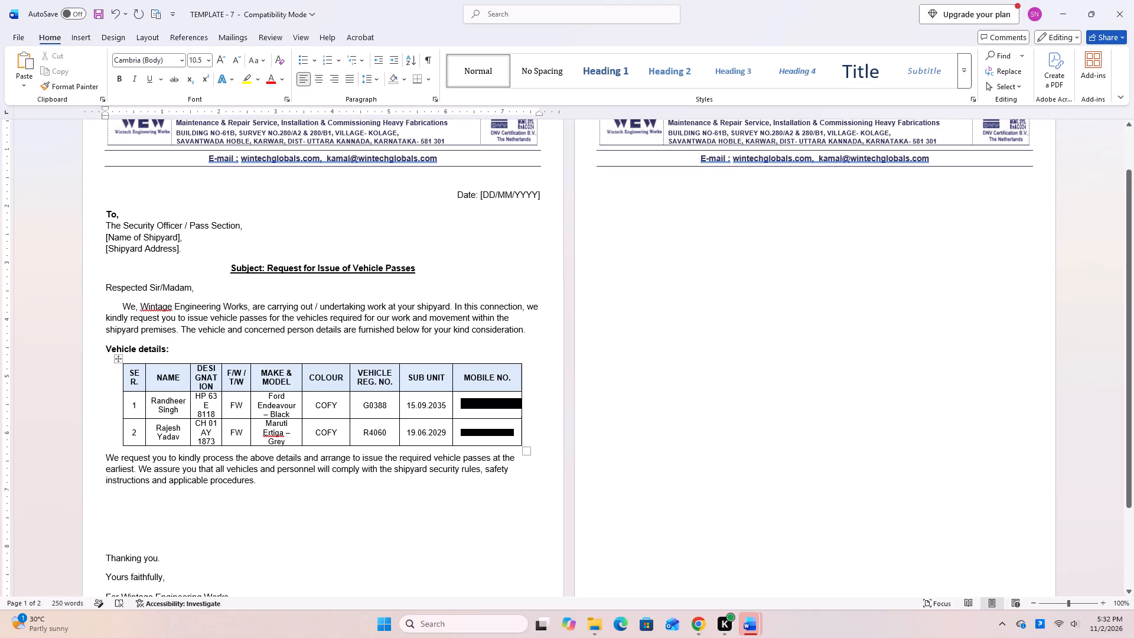
pyautogui.scroll(-3, 543, 437)
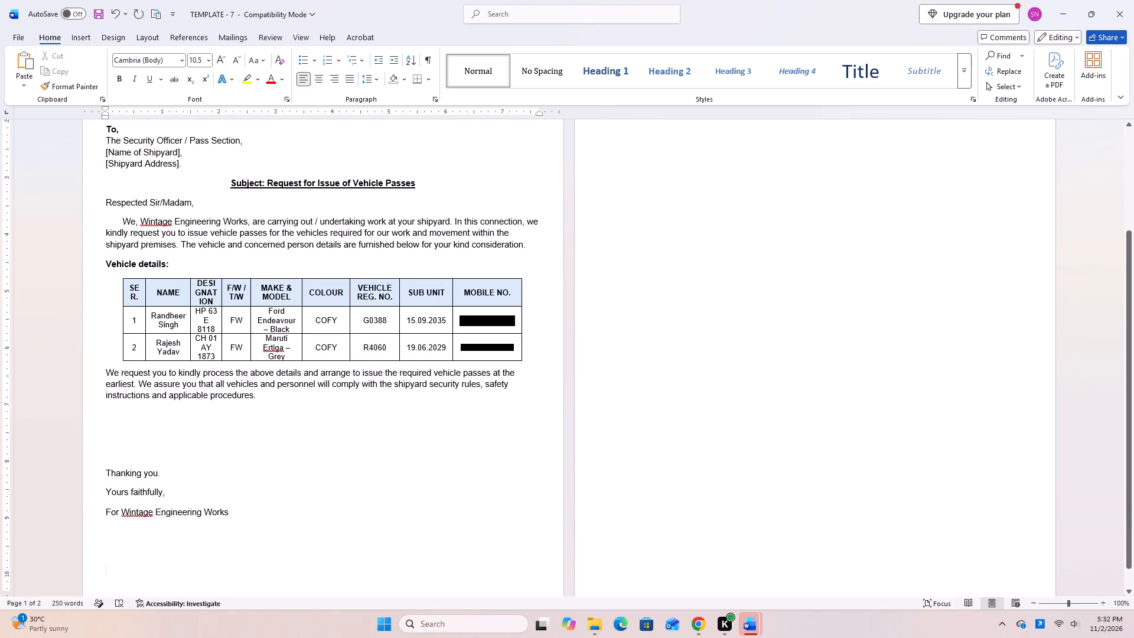
pyautogui.scroll(3, 543, 437)
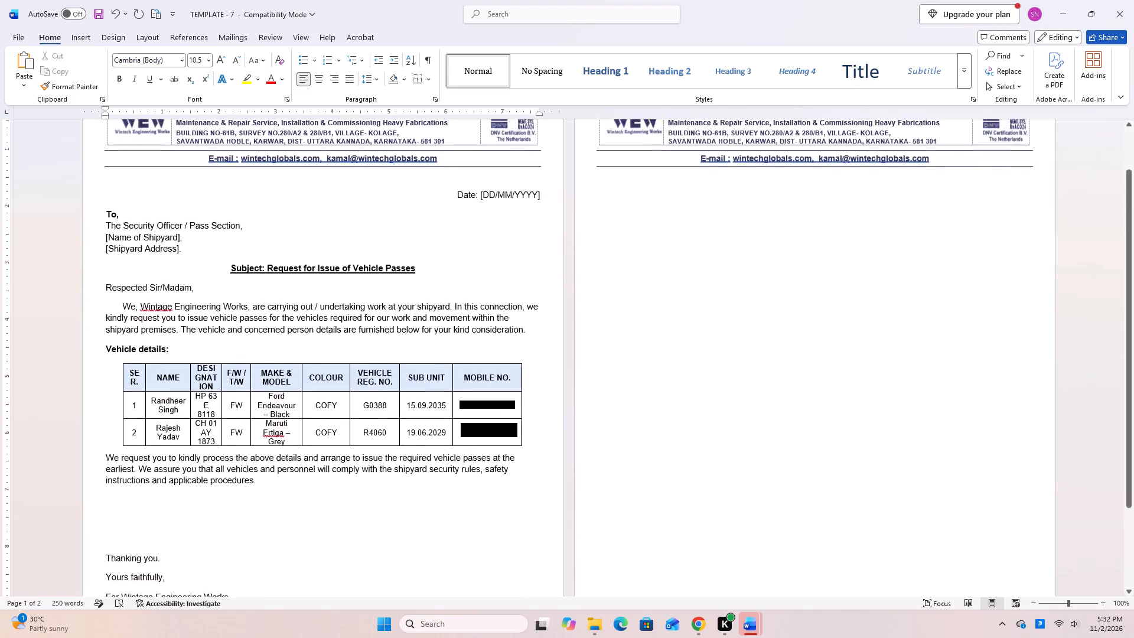
pyautogui.scroll(2, 543, 437)
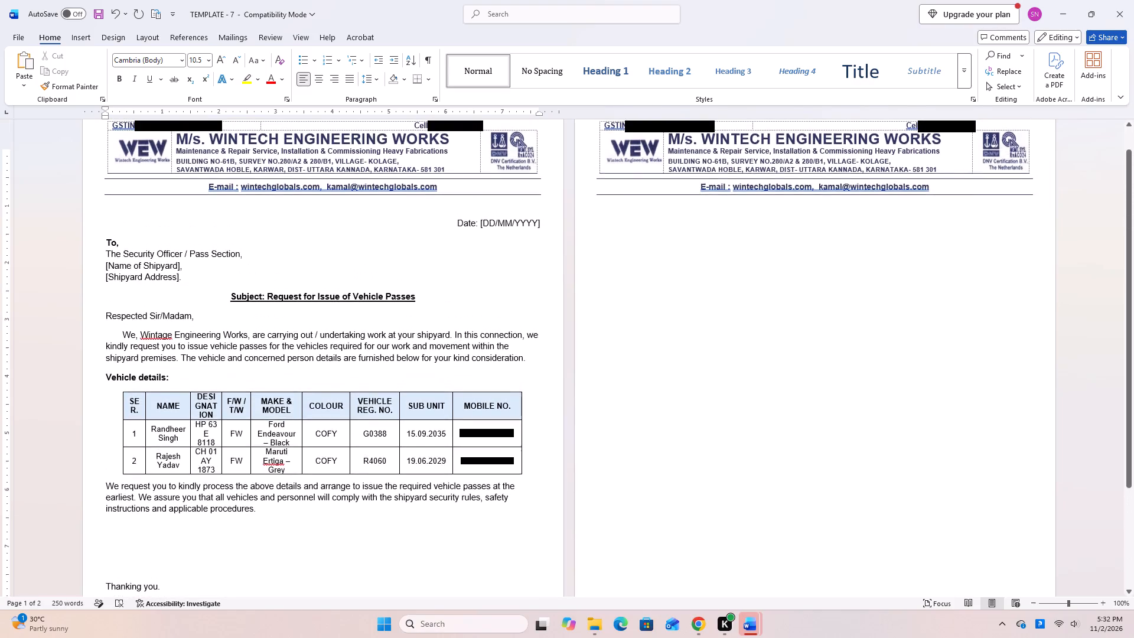
pyautogui.scroll(3, 543, 437)
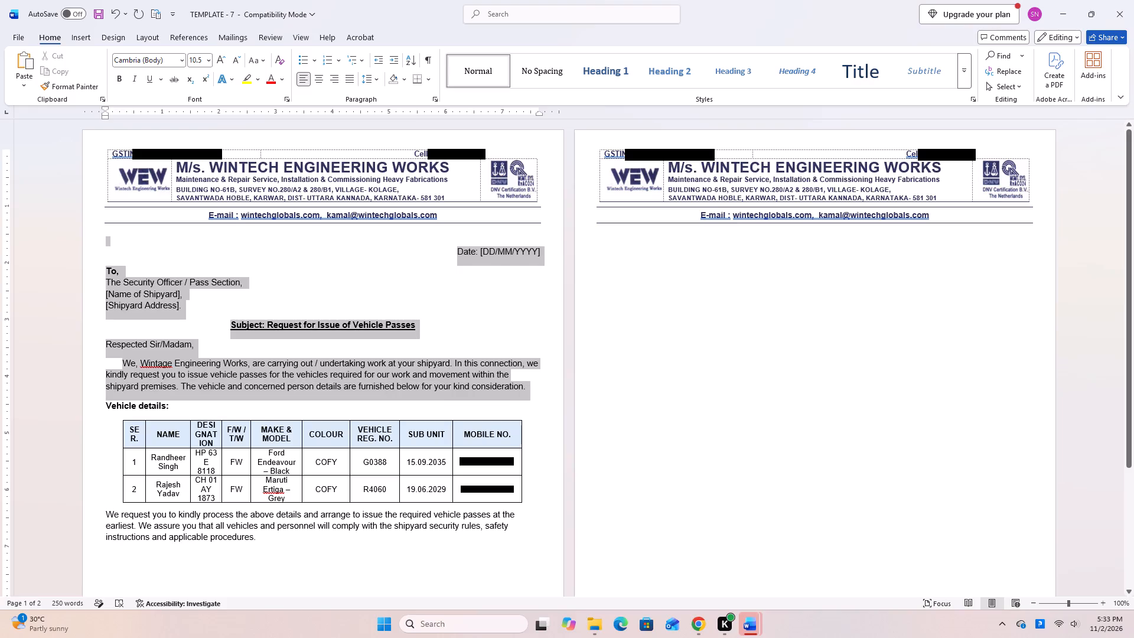
pyautogui.press('BackSpace')
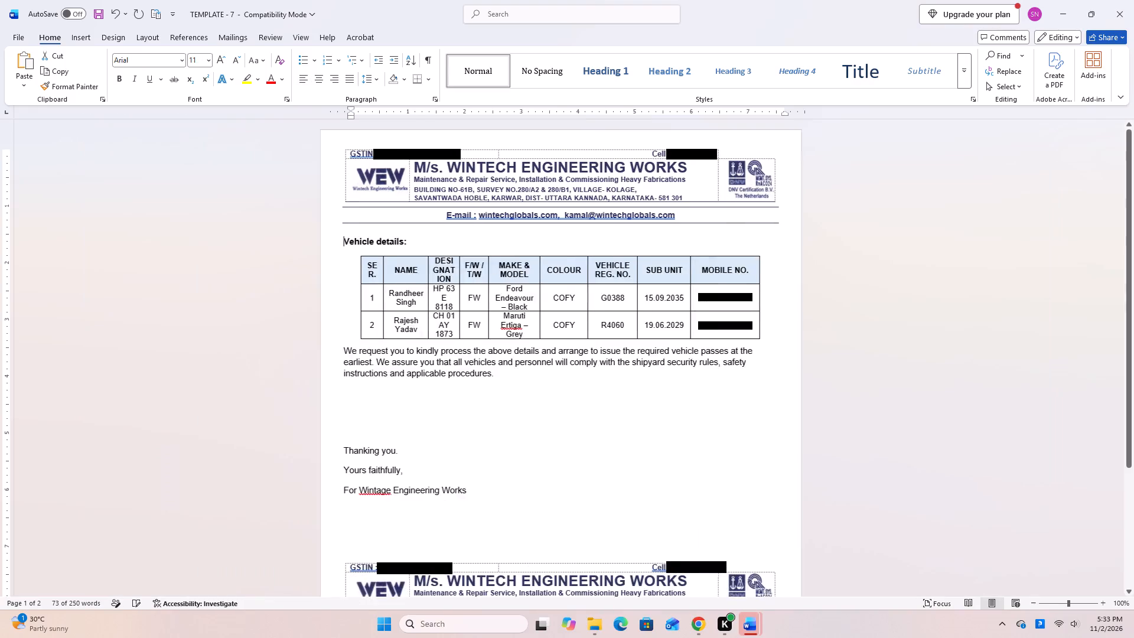
# Delete the closing request paragraph and the sign-off below the vehicle table, from "We request you" through the company signature line.
pyautogui.scroll(-4, 544, 386)
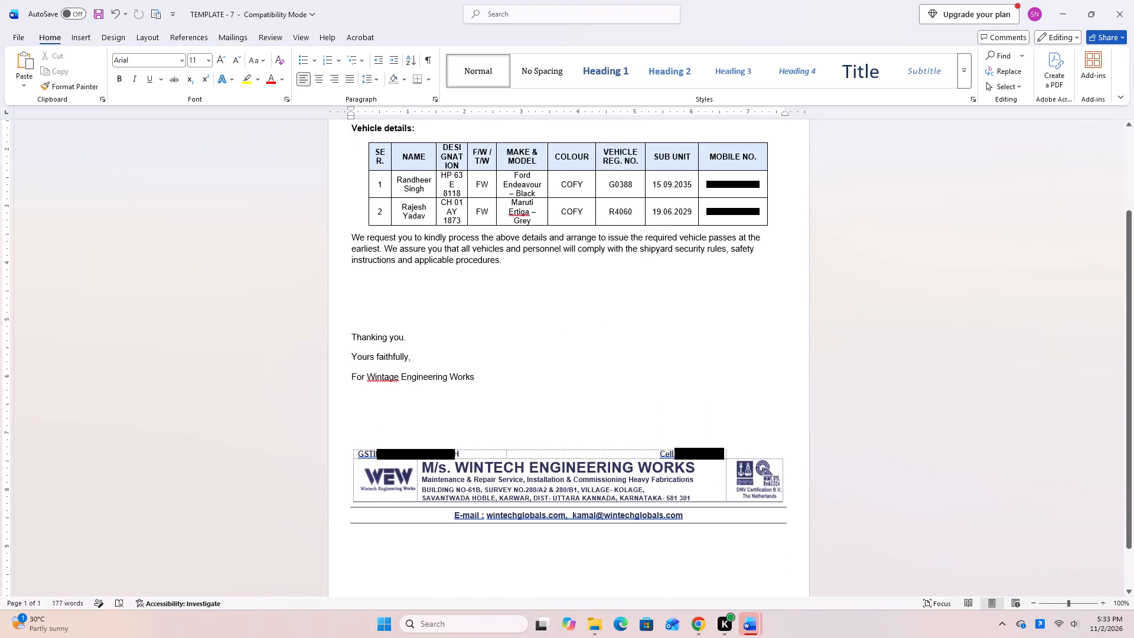
pyautogui.moveTo(348, 230); pyautogui.dragTo(603, 394)
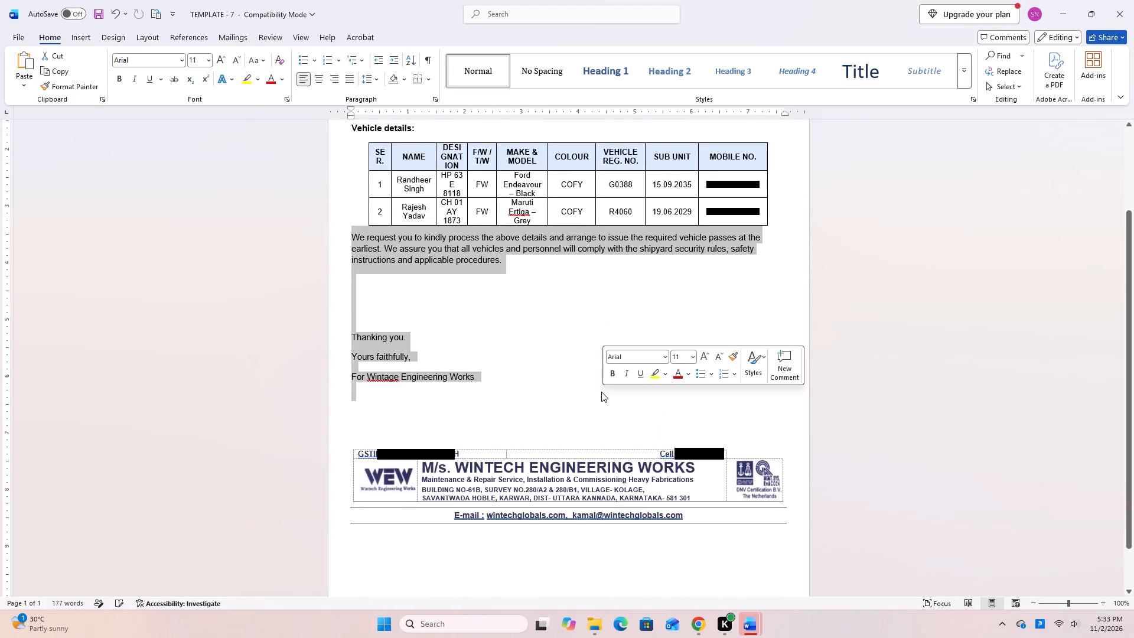
pyautogui.press('BackSpace')
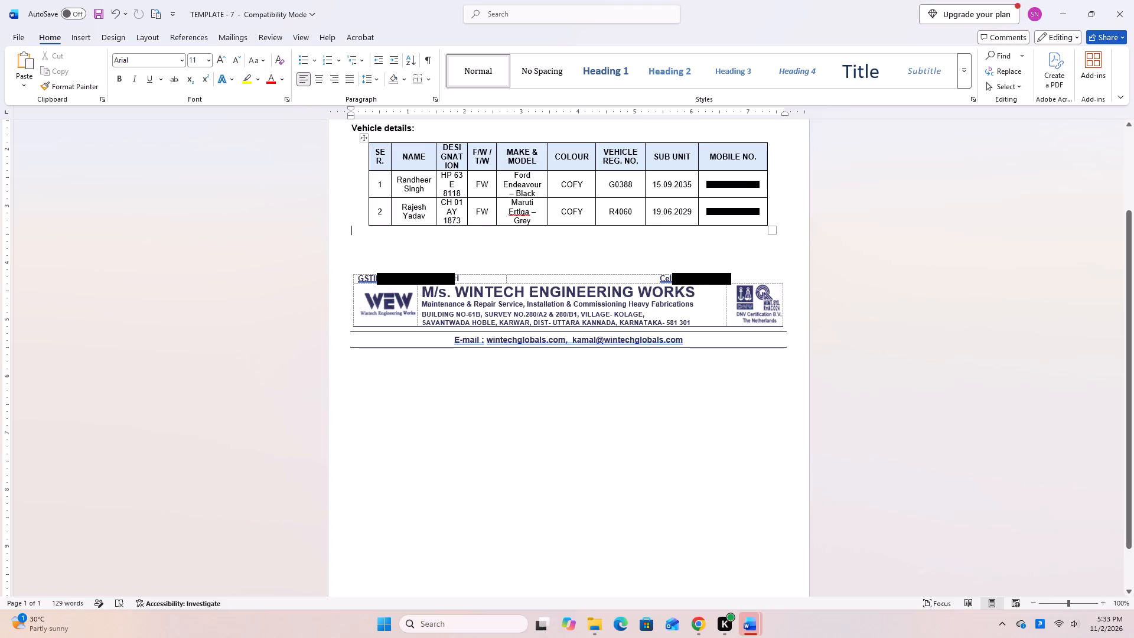
# Delete the second letterhead, including its e-mail line, below the vehicle table.
pyautogui.moveTo(347, 259); pyautogui.dragTo(745, 388)
pyautogui.press('Delete')
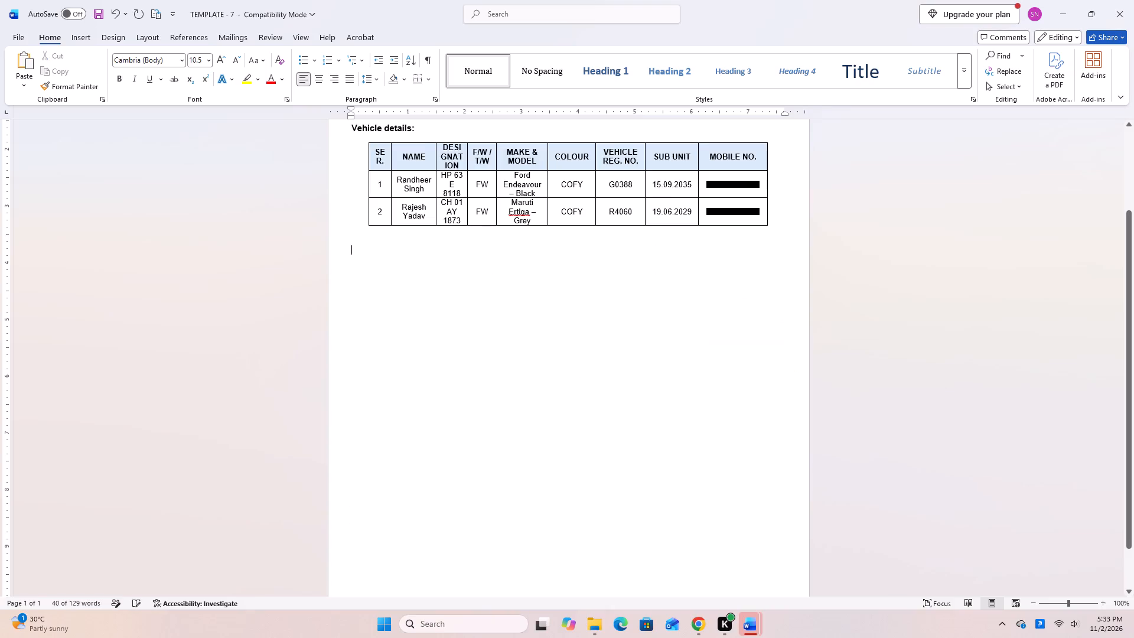
# Insert seven blank lines between the letterhead and the Vehicle details heading.
pyautogui.scroll(12, 758, 376)
pyautogui.scroll(-3, 757, 376)
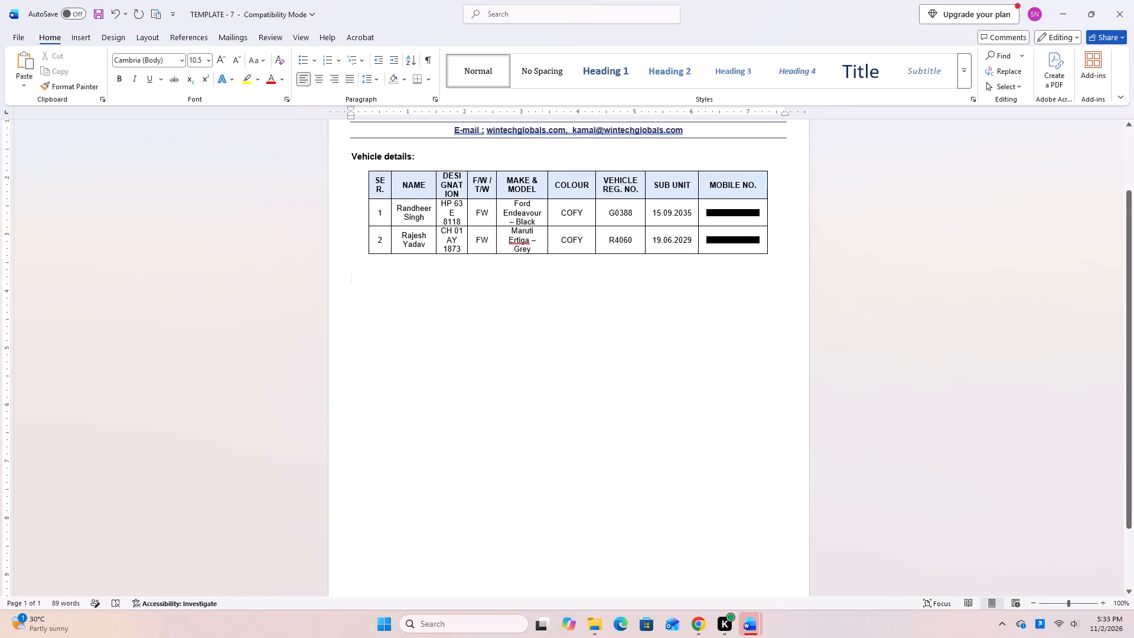
pyautogui.click(359, 140)
pyautogui.click(381, 151)
pyautogui.press('Return')
pyautogui.press('Return')
pyautogui.press('Return')
pyautogui.press('Return')
pyautogui.press('Return')
pyautogui.press('Return')
pyautogui.press('Return')
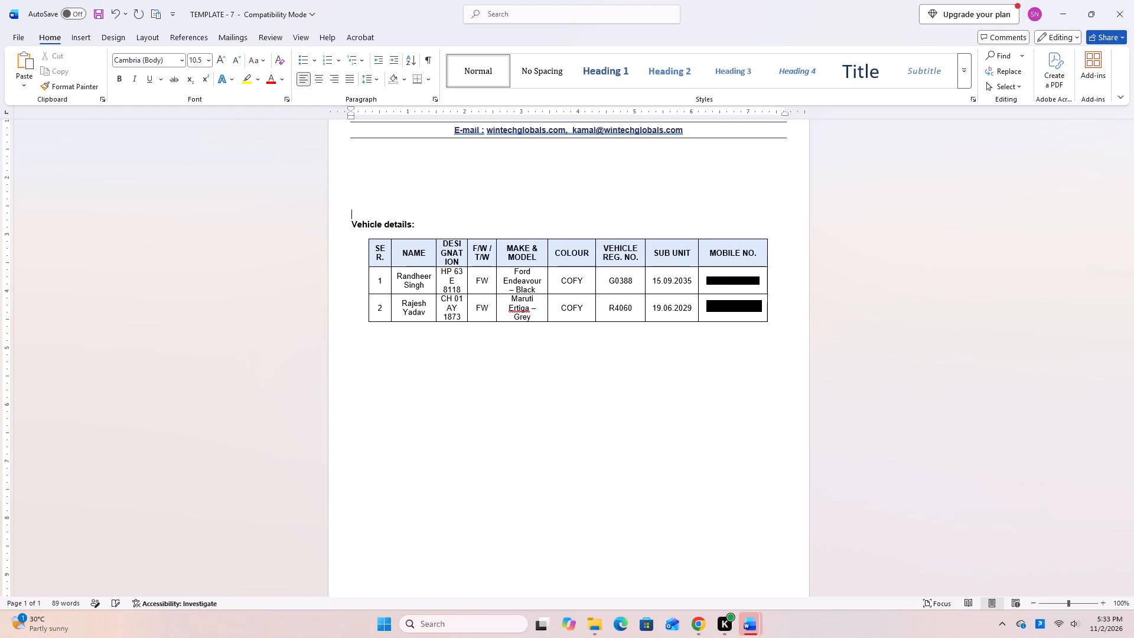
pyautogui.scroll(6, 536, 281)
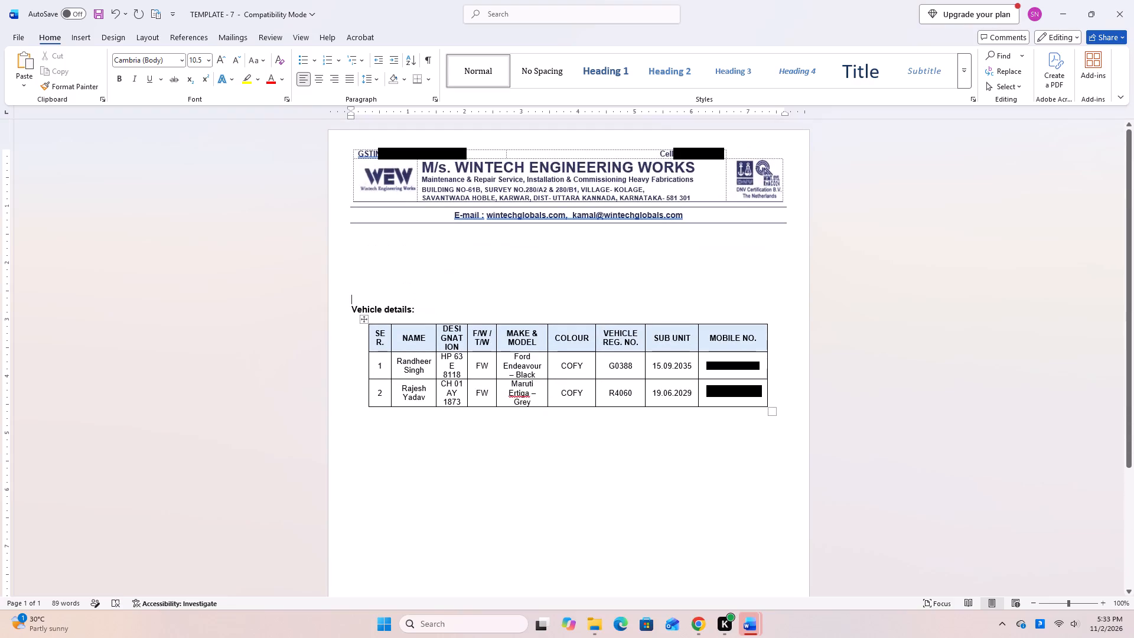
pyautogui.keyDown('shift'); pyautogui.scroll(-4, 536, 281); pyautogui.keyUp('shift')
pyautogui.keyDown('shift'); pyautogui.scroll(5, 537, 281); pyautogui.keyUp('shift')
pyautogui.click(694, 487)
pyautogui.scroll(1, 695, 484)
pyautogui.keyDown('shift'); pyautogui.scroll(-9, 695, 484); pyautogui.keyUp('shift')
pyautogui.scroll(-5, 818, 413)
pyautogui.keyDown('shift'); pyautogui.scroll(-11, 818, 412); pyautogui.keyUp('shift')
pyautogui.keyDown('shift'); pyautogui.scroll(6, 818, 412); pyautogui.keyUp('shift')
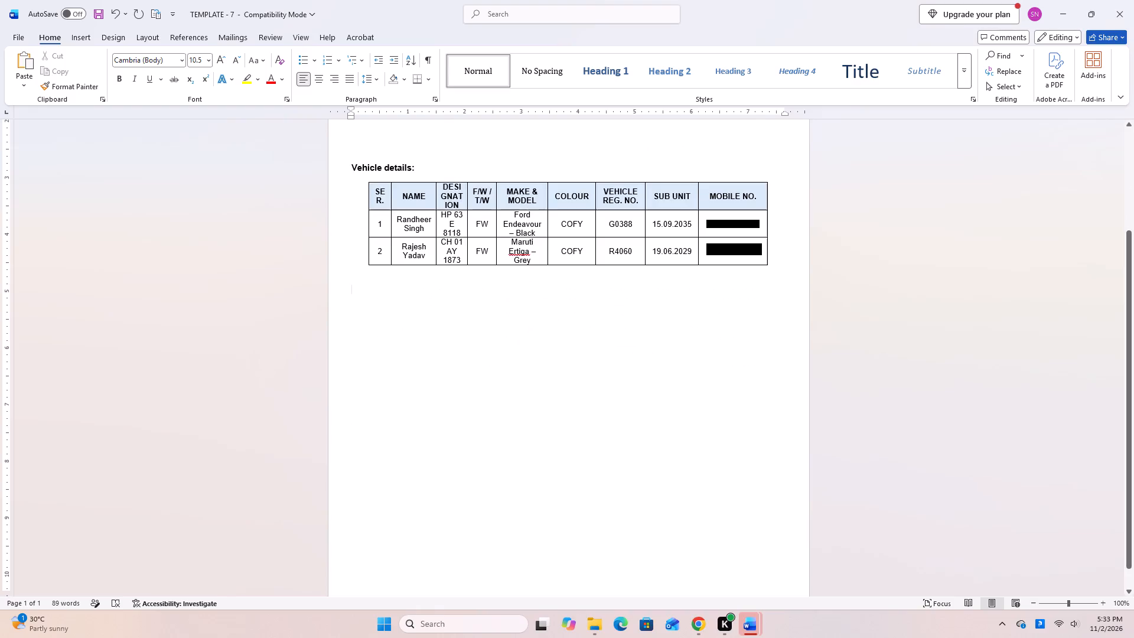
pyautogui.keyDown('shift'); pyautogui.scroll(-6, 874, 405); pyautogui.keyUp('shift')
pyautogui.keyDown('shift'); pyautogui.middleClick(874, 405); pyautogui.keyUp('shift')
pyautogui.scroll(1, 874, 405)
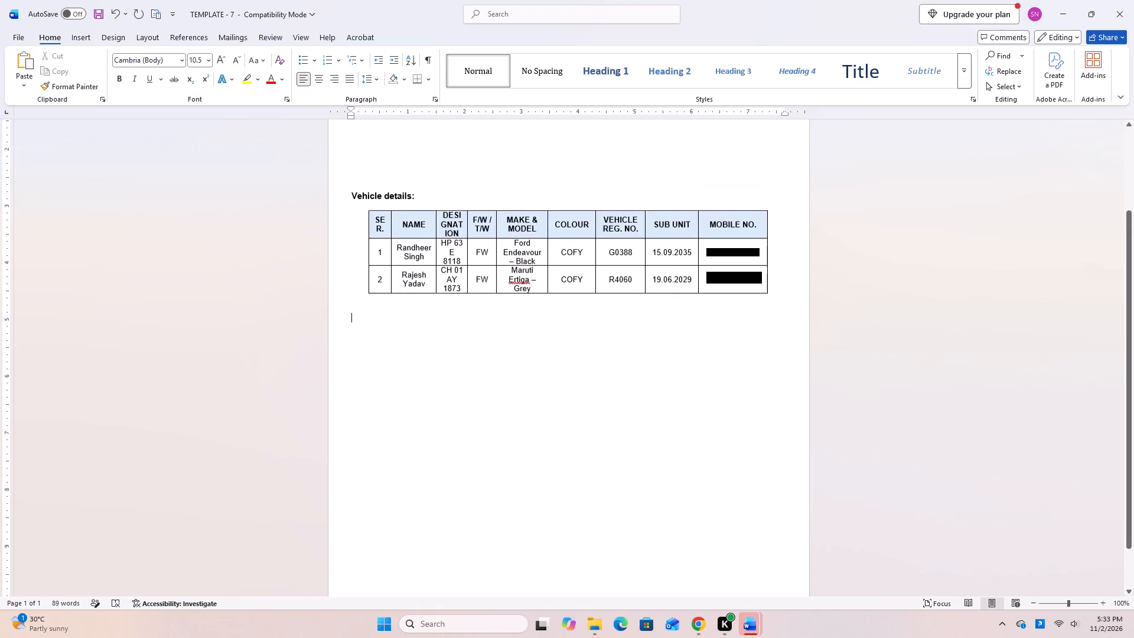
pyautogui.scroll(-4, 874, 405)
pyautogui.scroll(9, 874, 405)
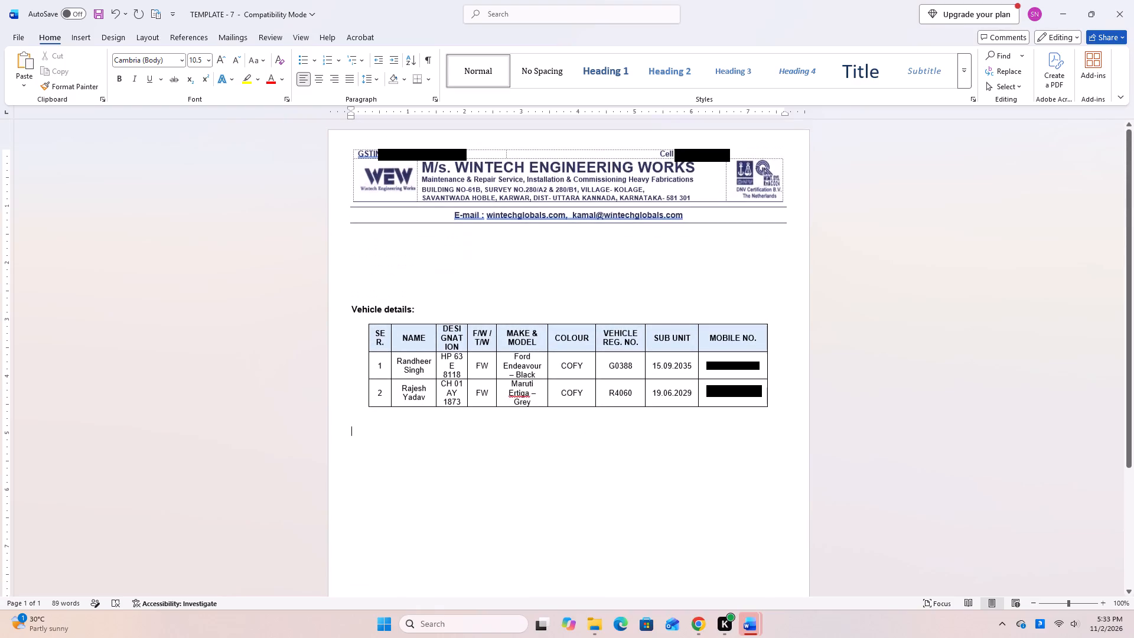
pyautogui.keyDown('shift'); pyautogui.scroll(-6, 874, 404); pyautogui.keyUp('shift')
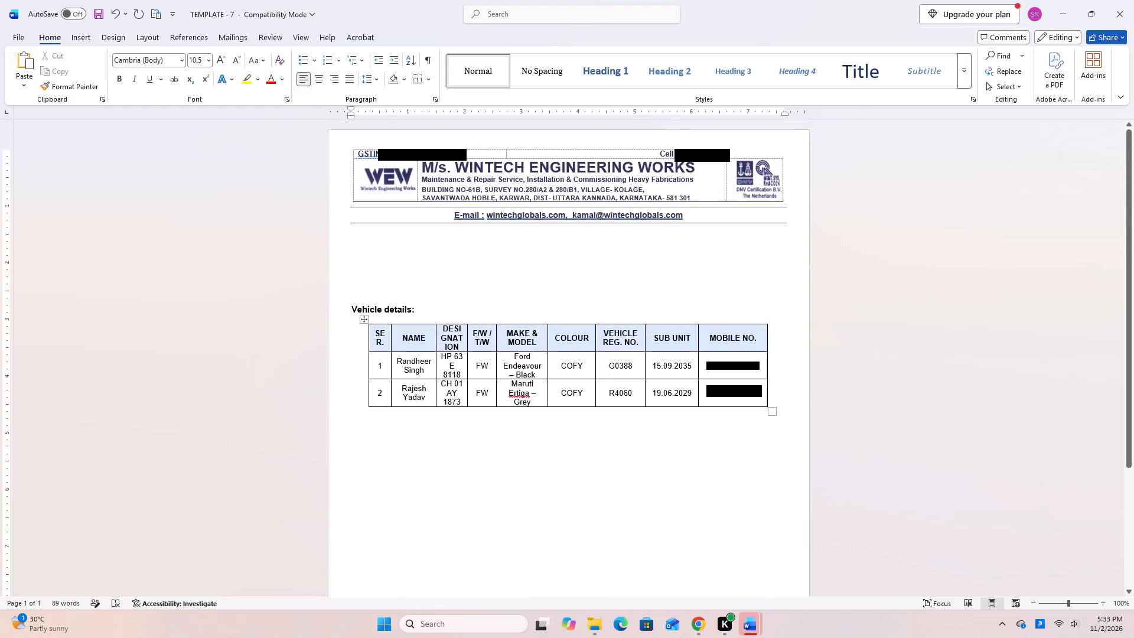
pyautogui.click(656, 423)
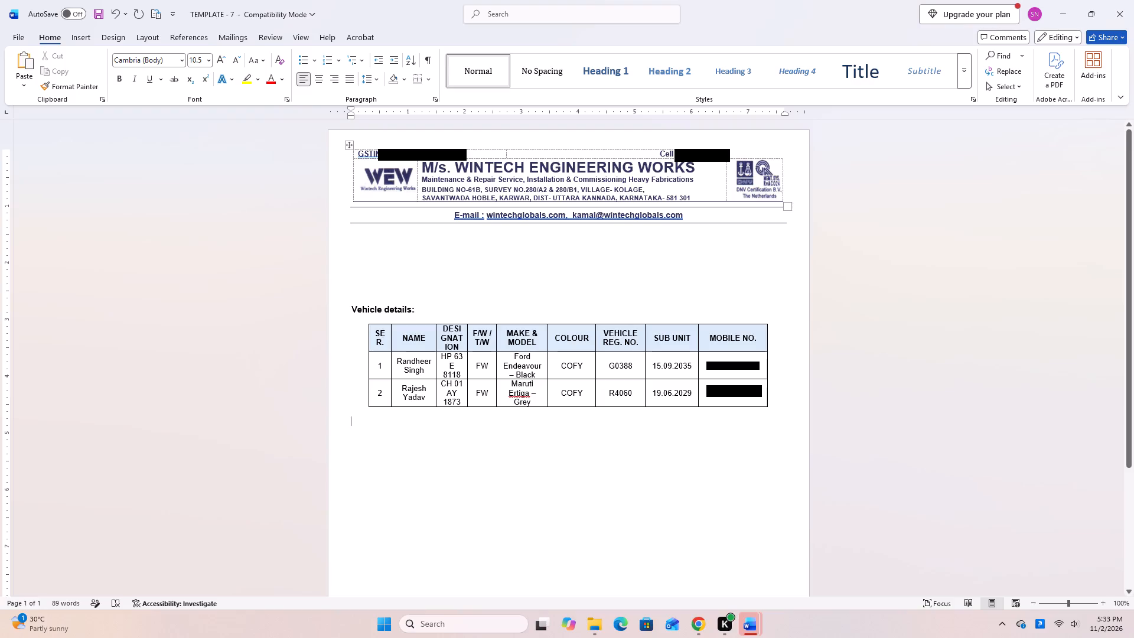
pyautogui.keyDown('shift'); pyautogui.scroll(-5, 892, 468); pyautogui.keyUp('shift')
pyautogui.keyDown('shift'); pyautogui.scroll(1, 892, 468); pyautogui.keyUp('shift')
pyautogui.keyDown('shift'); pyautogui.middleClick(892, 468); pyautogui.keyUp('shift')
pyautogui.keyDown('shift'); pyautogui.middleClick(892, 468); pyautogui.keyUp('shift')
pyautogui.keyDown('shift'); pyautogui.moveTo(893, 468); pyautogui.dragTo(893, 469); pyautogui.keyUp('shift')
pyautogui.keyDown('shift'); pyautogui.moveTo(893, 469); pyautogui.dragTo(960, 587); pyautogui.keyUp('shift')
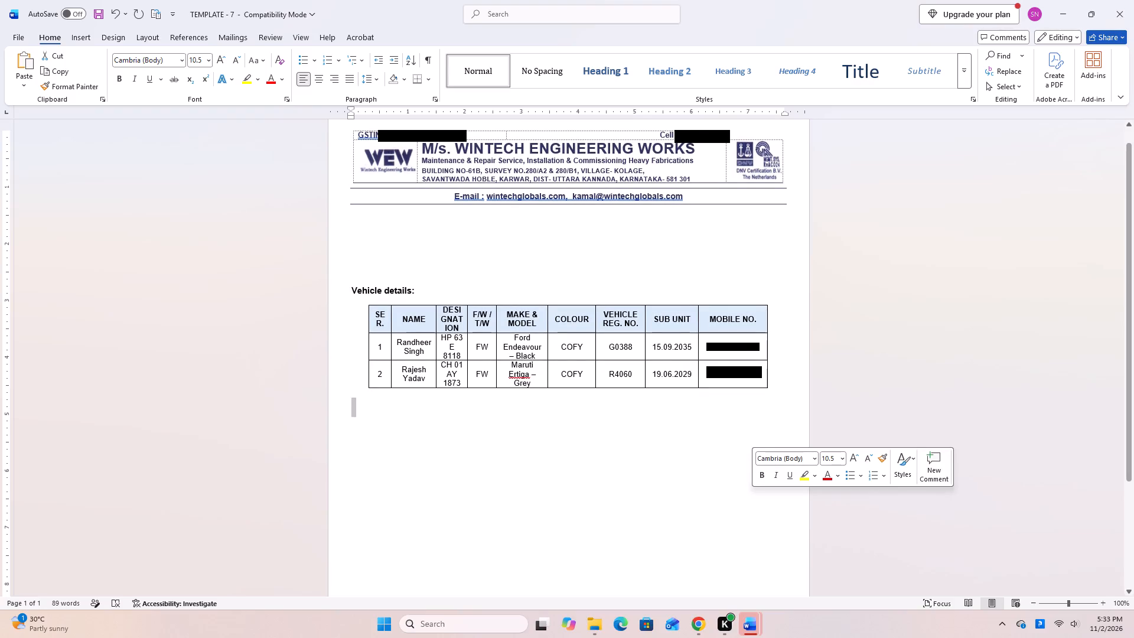
# Examine the whole-page layout of the letterhead, Vehicle details heading and vehicle table at reduced zoom.
pyautogui.click(1061, 602)
pyautogui.click(1061, 602)
pyautogui.scroll(-4, 944, 519)
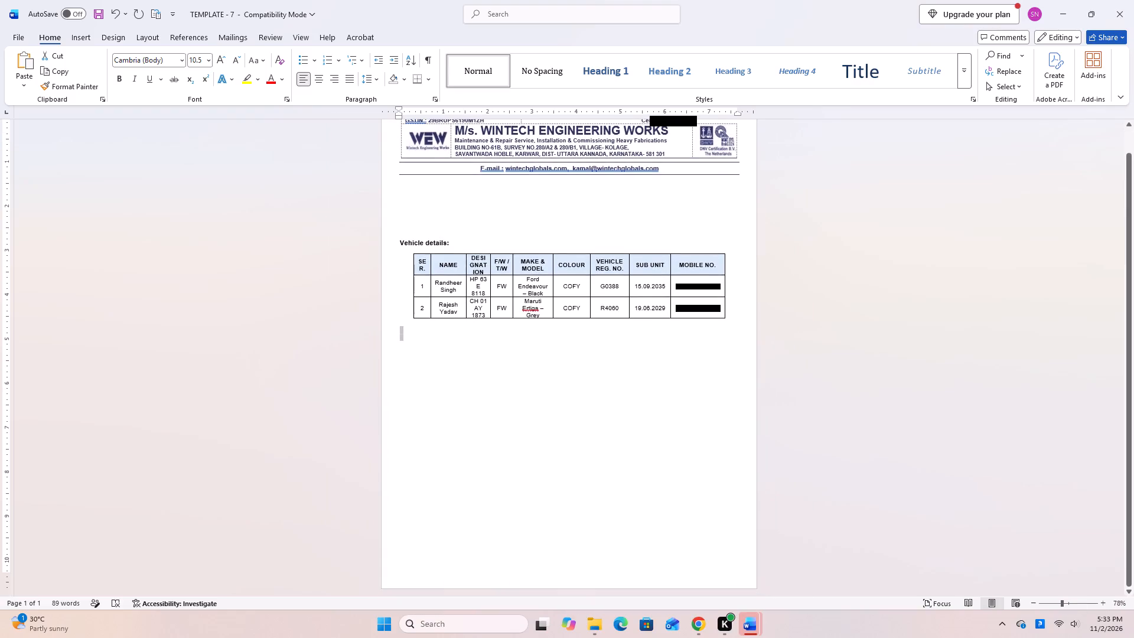
pyautogui.scroll(3, 944, 519)
pyautogui.scroll(-2, 944, 519)
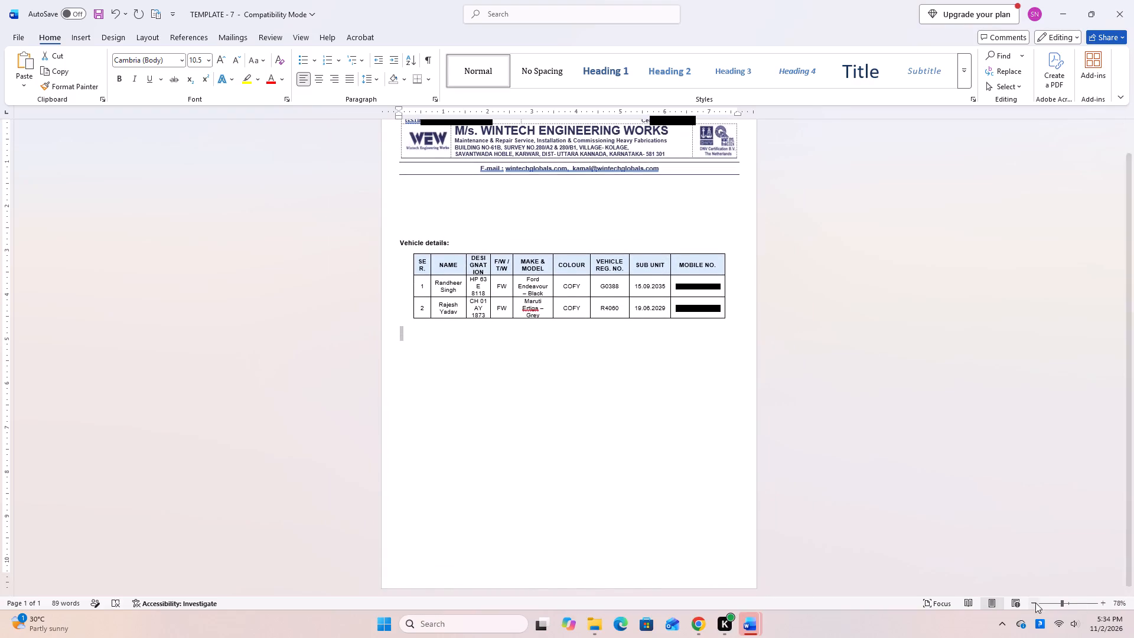
pyautogui.click(1052, 602)
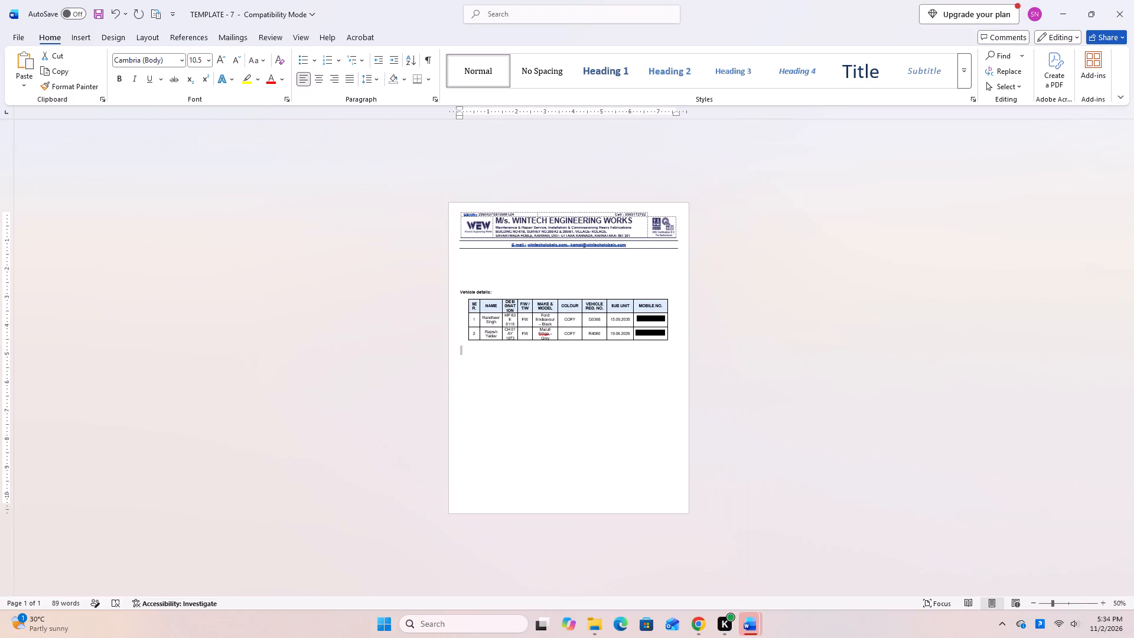
pyautogui.click(802, 456)
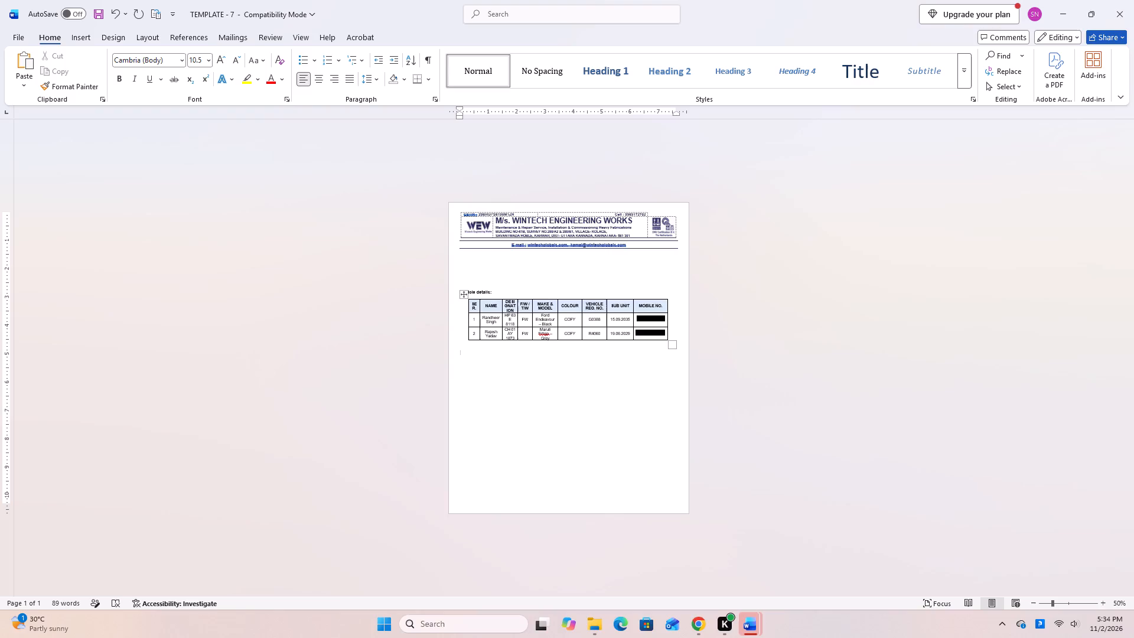
pyautogui.click(486, 211)
pyautogui.click(487, 211)
pyautogui.click(573, 425)
pyautogui.click(1067, 605)
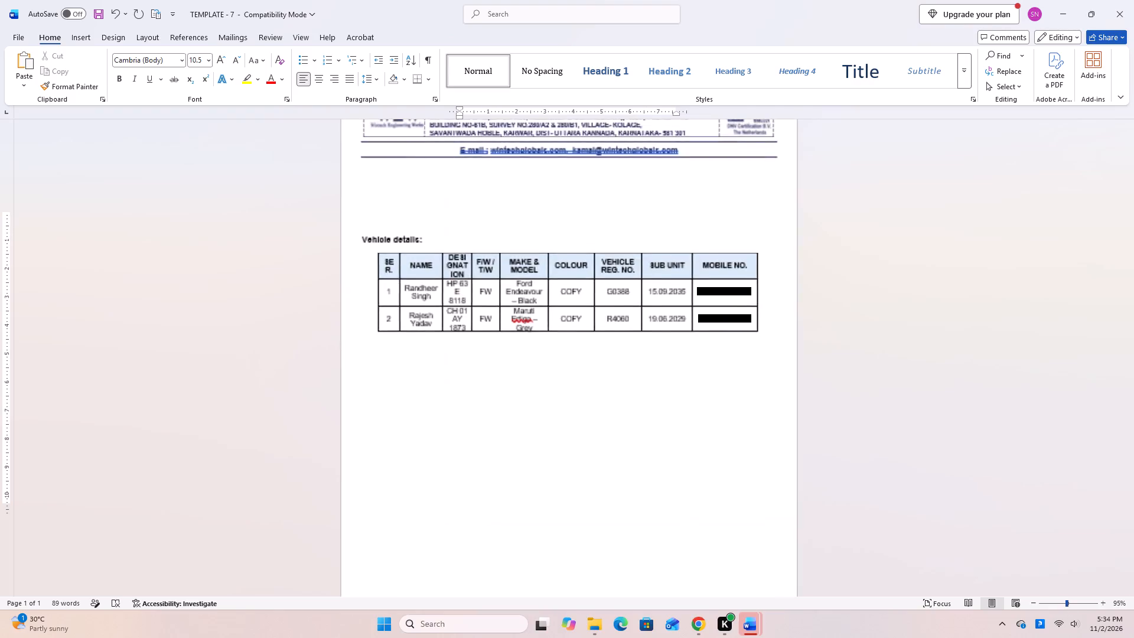
pyautogui.scroll(5, 610, 355)
pyautogui.scroll(-1, 926, 427)
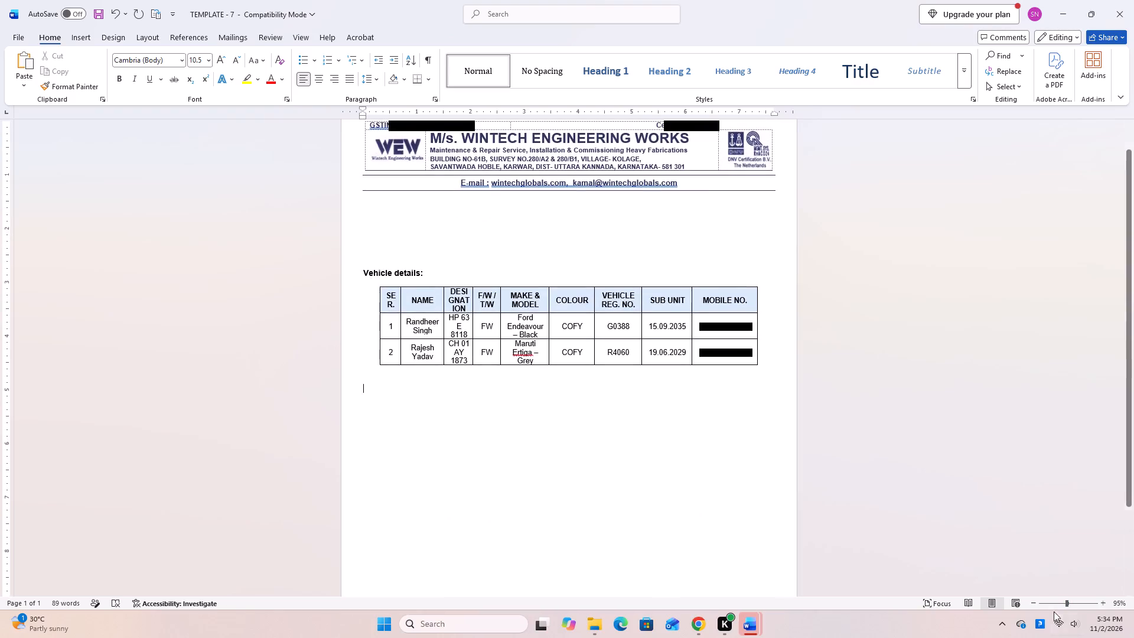
pyautogui.click(1057, 605)
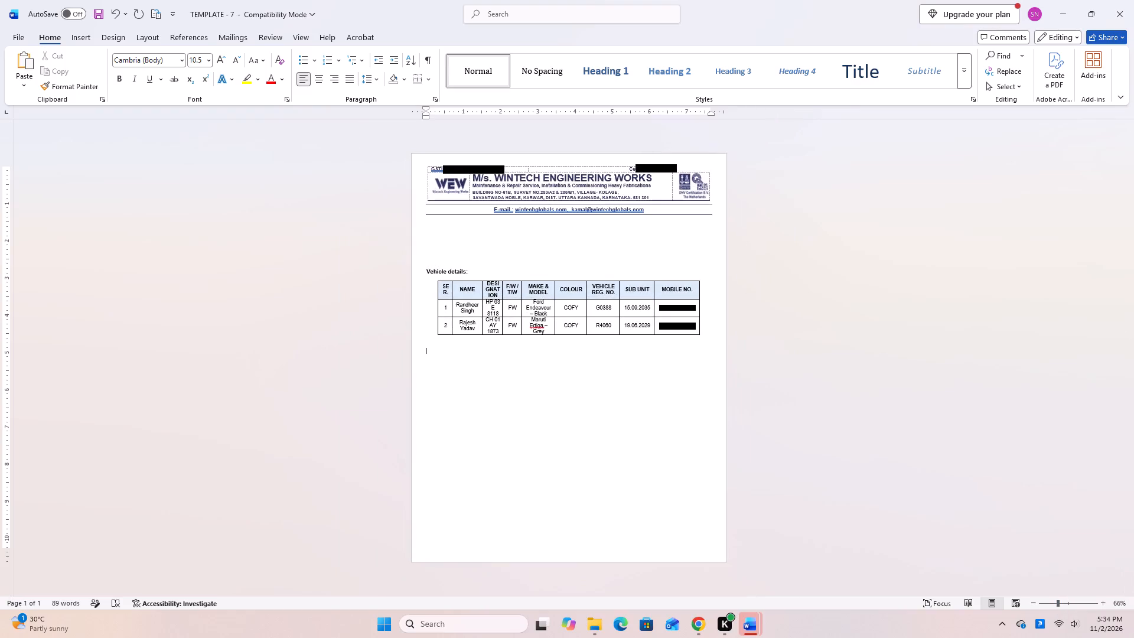
# Capture a screen snip of the whole document page, from the letterhead to the bottom edge of the page.
pyautogui.click(901, 456)
pyautogui.press('Print')
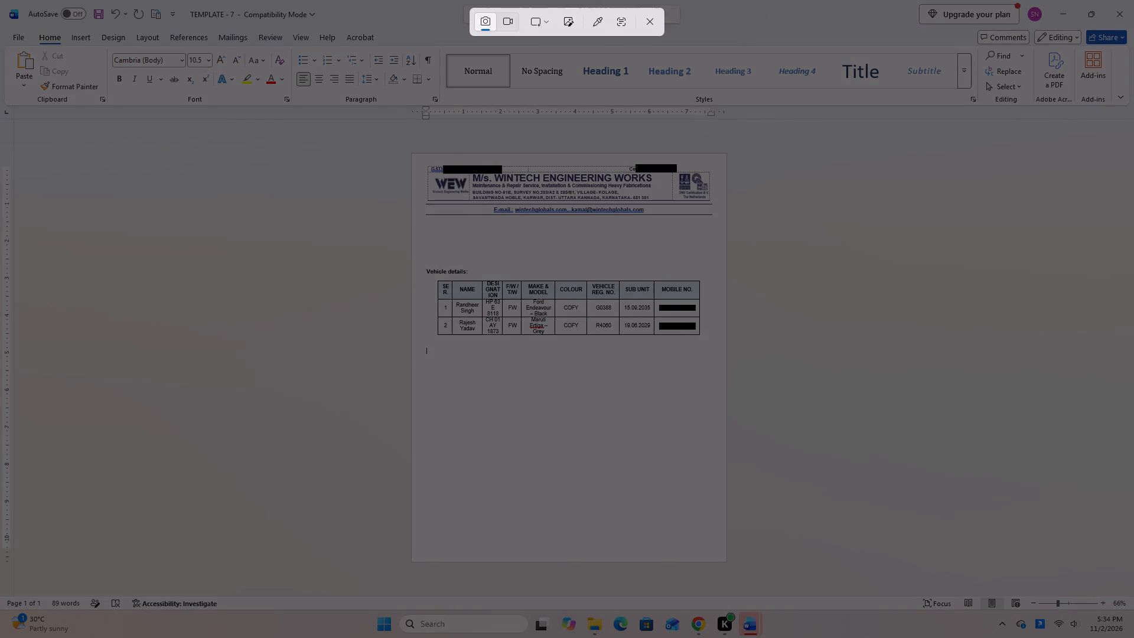
pyautogui.moveTo(413, 153); pyautogui.dragTo(729, 562)
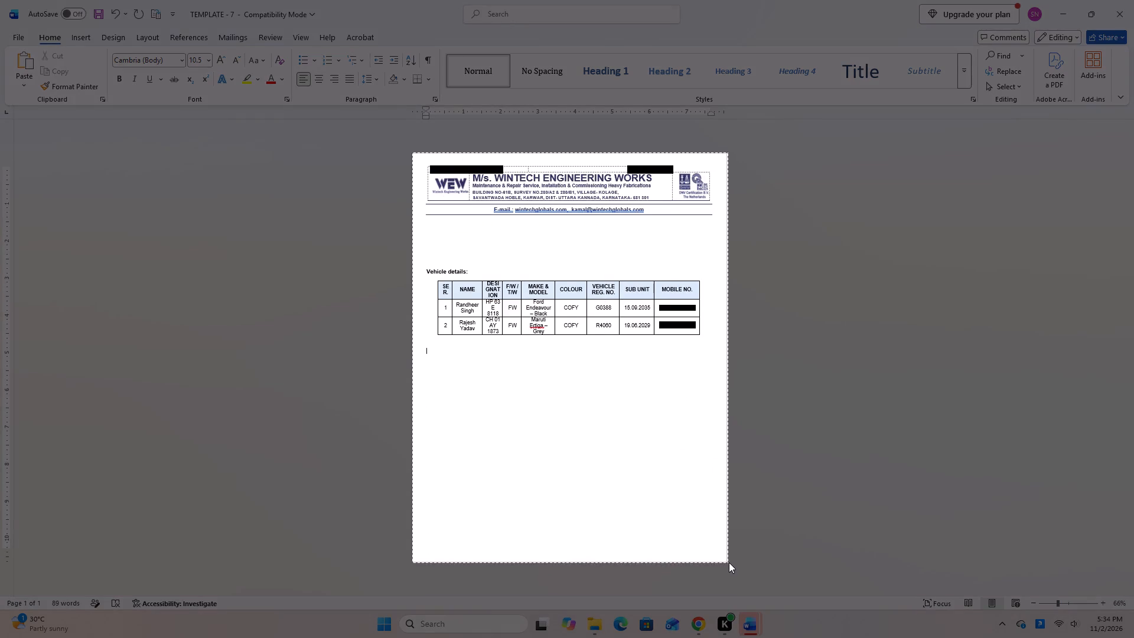
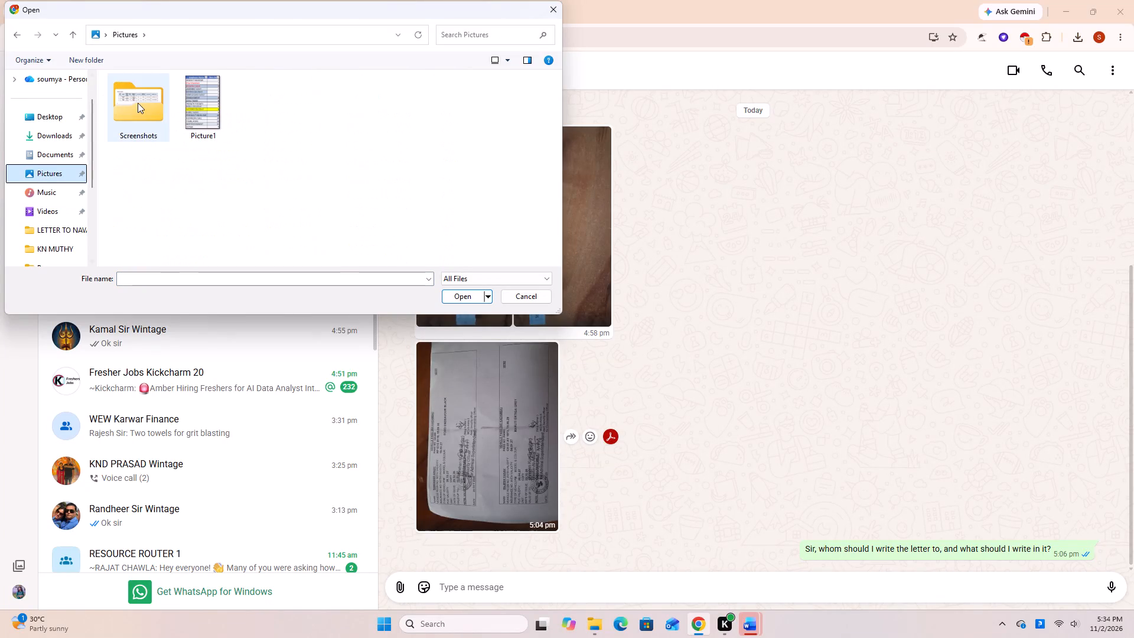
# Open the Screenshots folder inside Pictures to select an image for the chat.
pyautogui.doubleClick(138, 103)
pyautogui.doubleClick(139, 128)
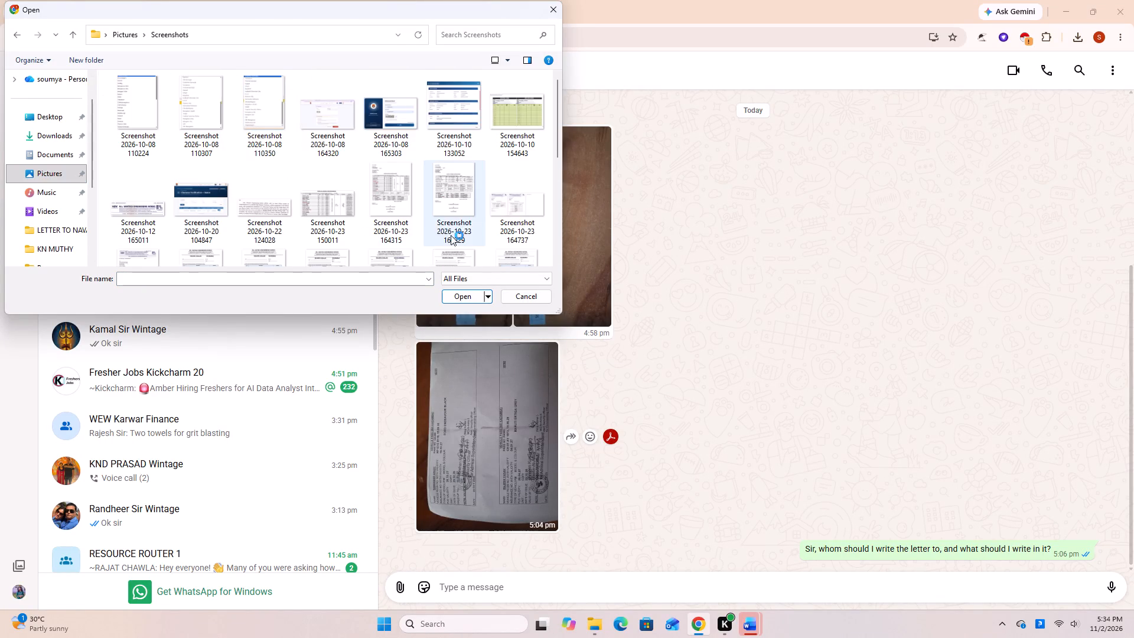
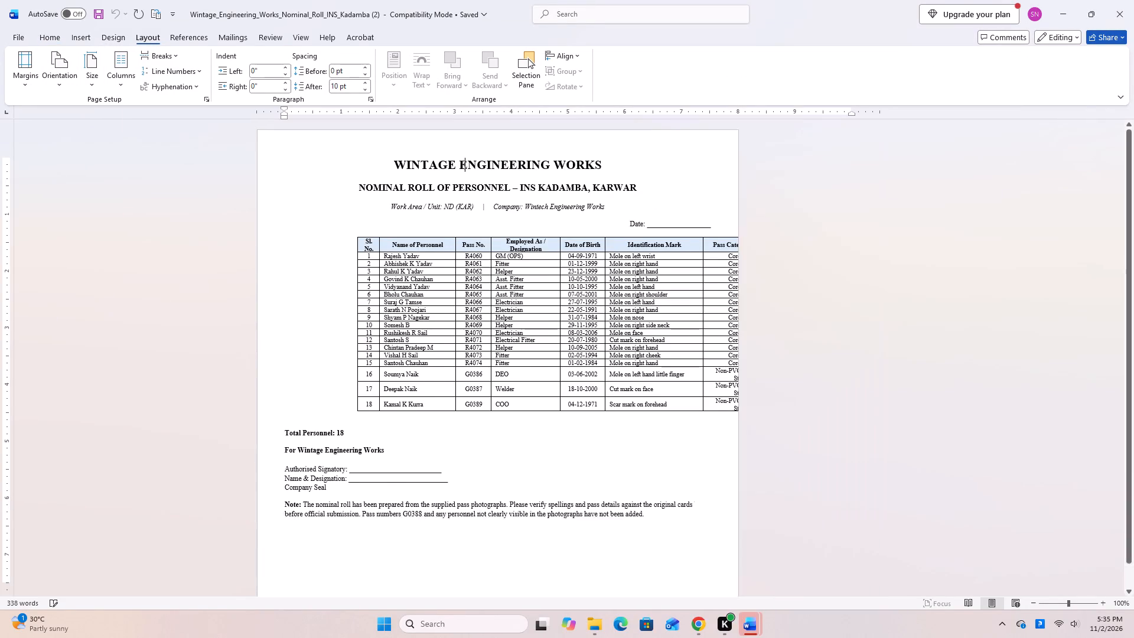
# Examine the one-page nominal roll of personnel for INS Kadamba, from the heading and table down to the closing note.
pyautogui.scroll(-3, 751, 303)
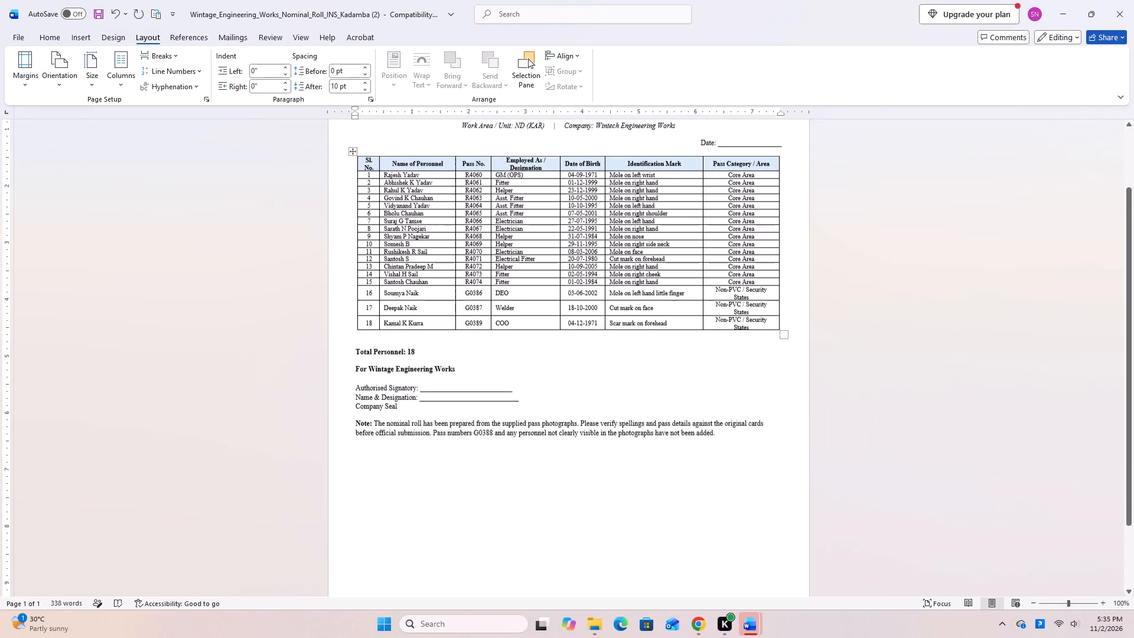
pyautogui.scroll(-1, 751, 303)
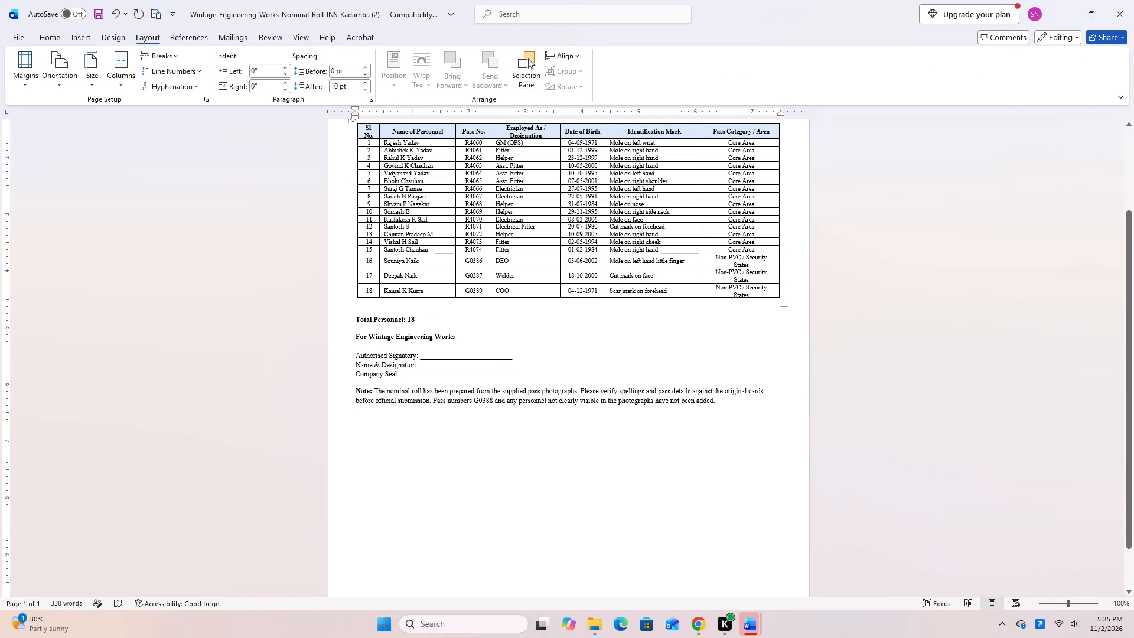
pyautogui.scroll(2, 664, 338)
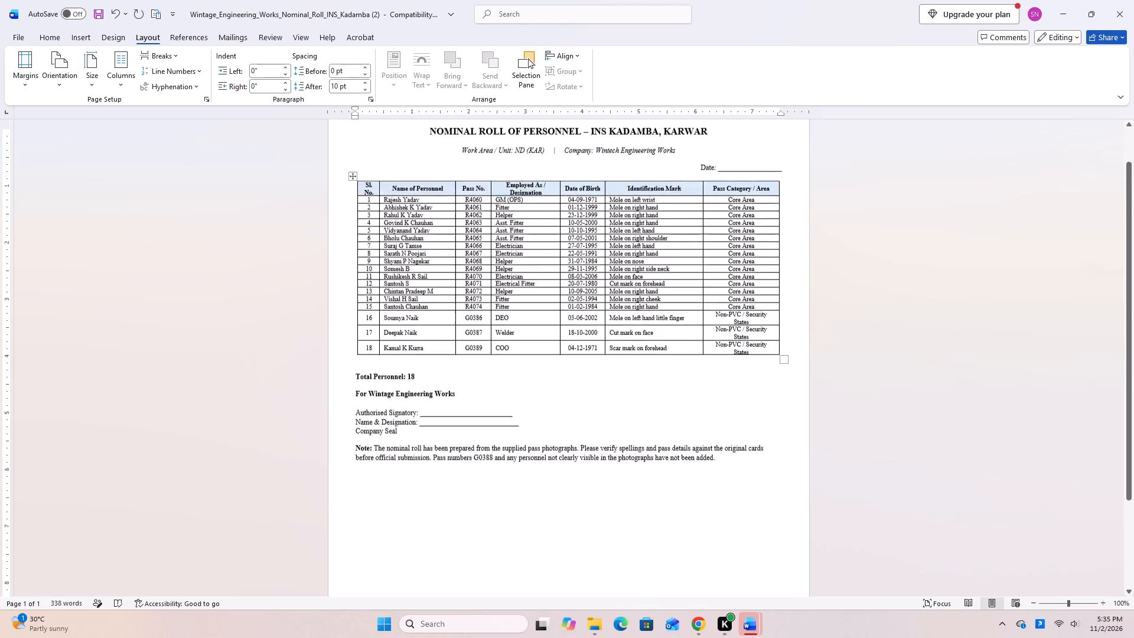
pyautogui.scroll(3, 664, 338)
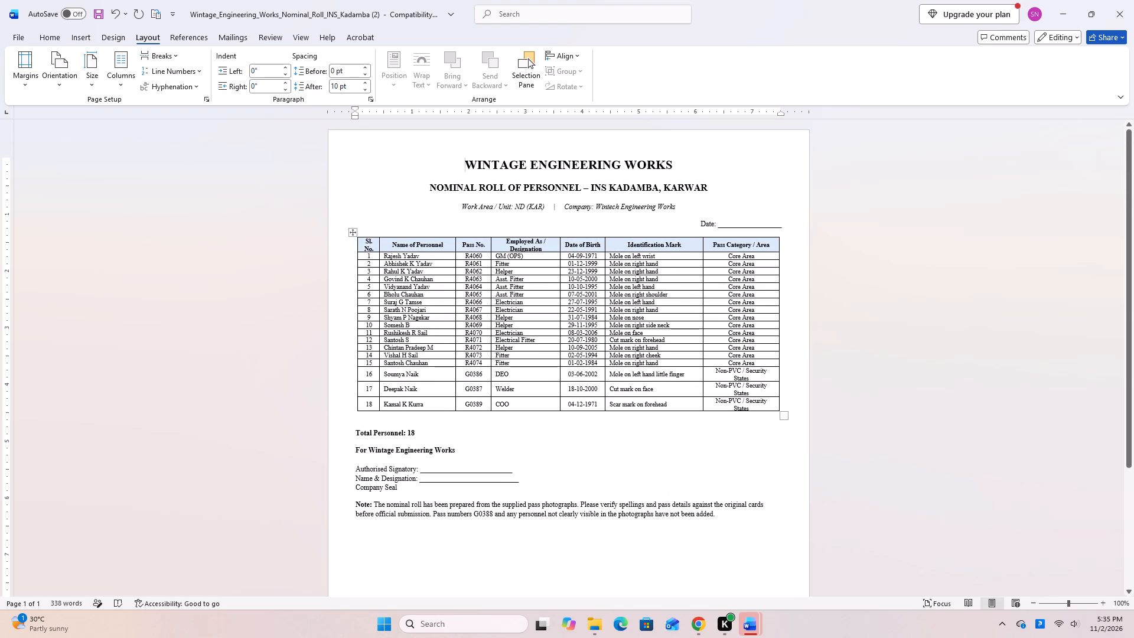
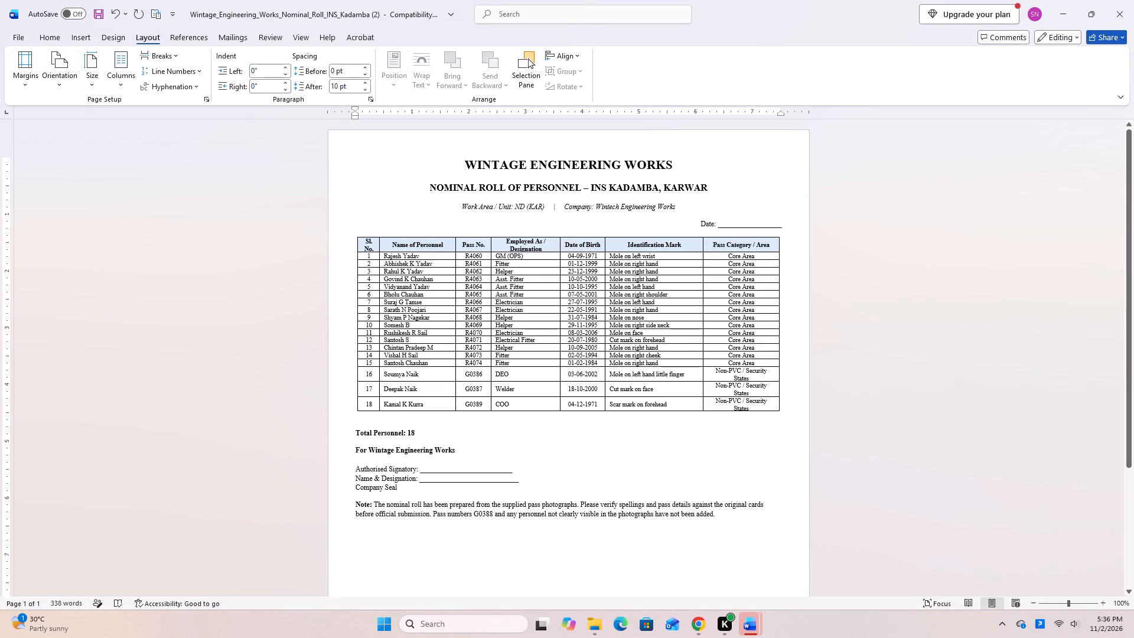
# Delete the Work Area / Unit line and the Date line above the personnel table in the nominal roll.
pyautogui.moveTo(459, 211); pyautogui.dragTo(686, 207)
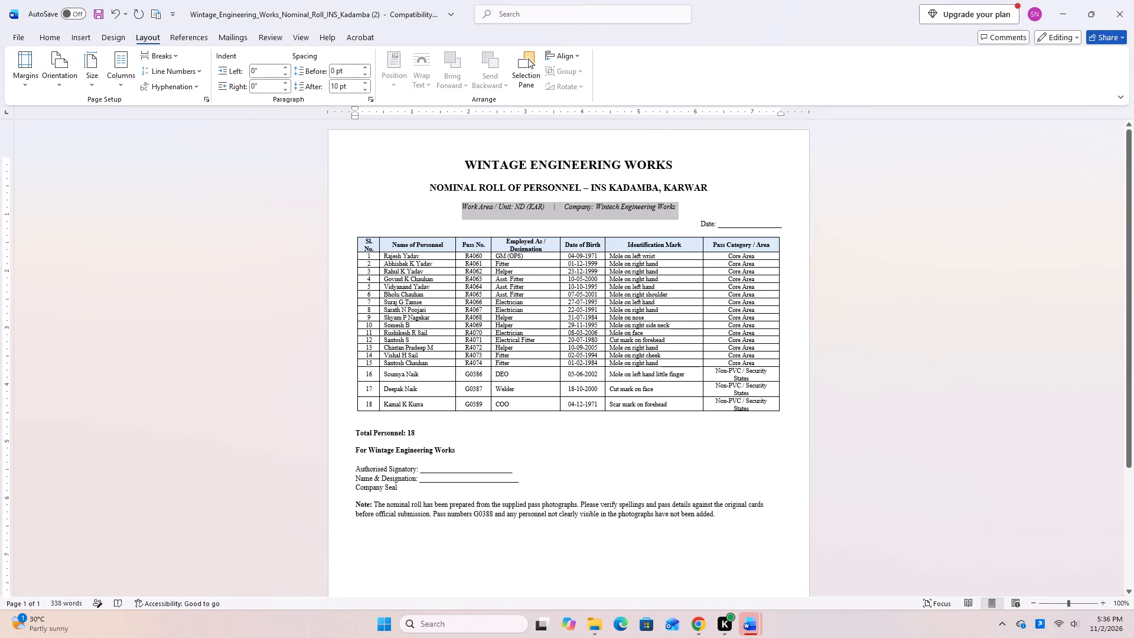
pyautogui.moveTo(686, 207); pyautogui.dragTo(769, 228)
pyautogui.press('BackSpace')
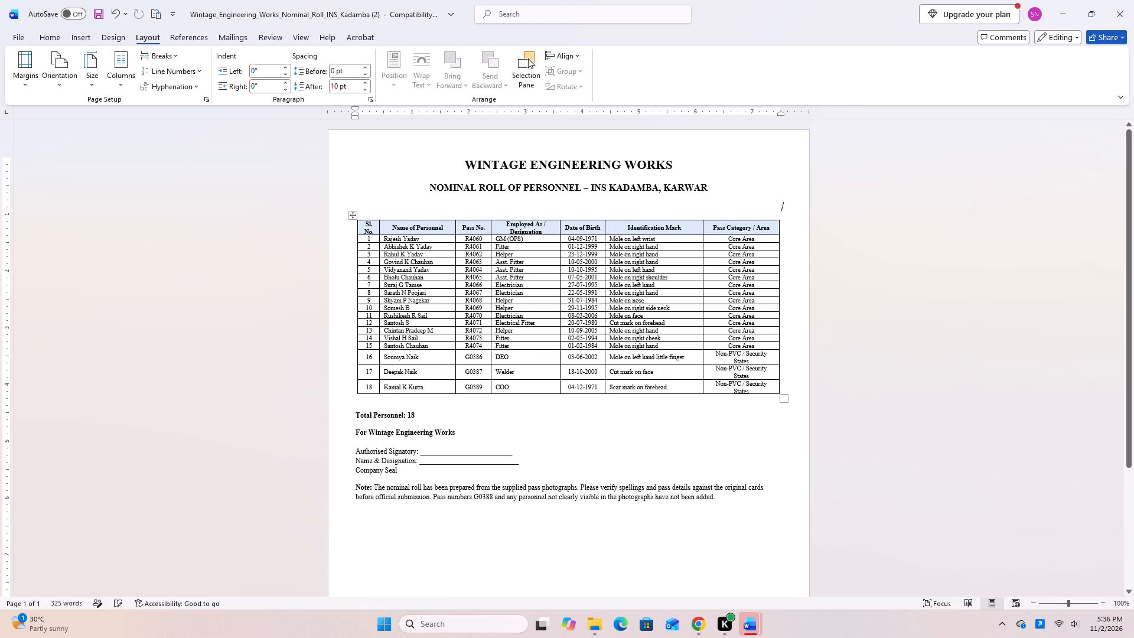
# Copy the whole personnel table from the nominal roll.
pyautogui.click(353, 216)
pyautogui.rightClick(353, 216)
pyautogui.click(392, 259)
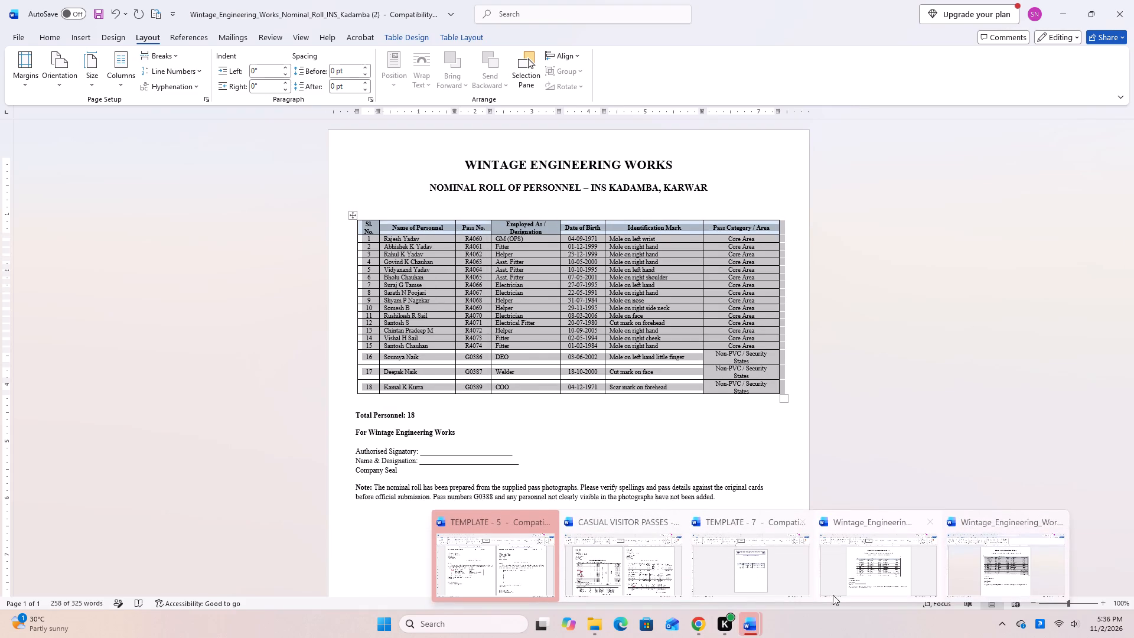
# Switch to TEMPLATE - 7 and add a page break after the vehicle table to start a second page.
pyautogui.click(764, 577)
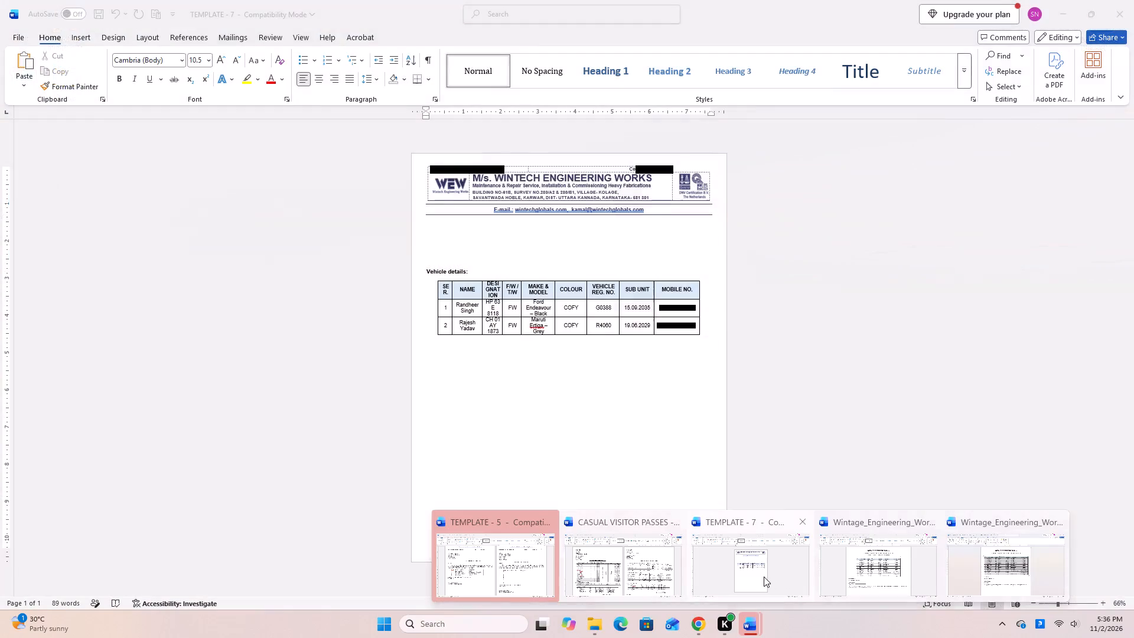
pyautogui.click(82, 38)
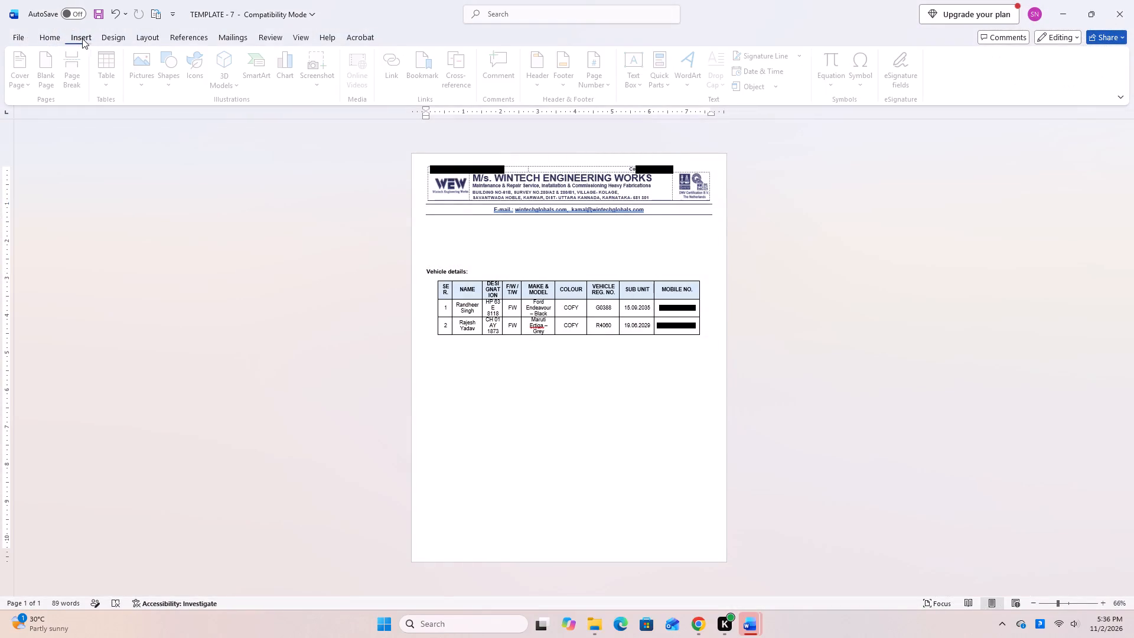
pyautogui.click(70, 64)
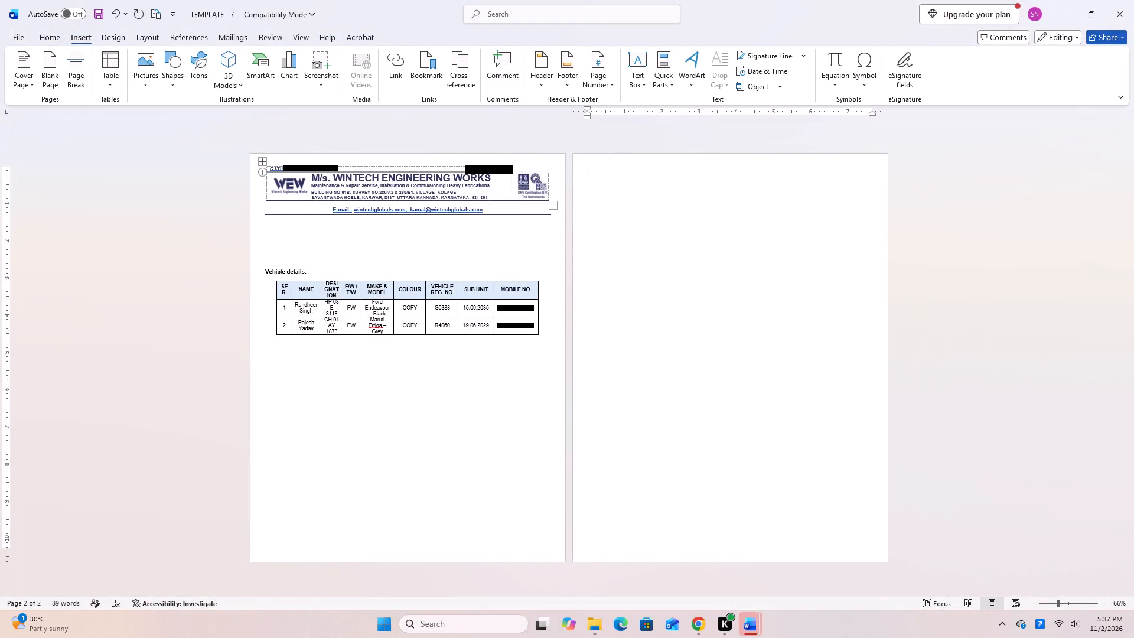
# Copy the letterhead table from the first page and paste it at the top of the second page.
pyautogui.click(259, 161)
pyautogui.rightClick(260, 160)
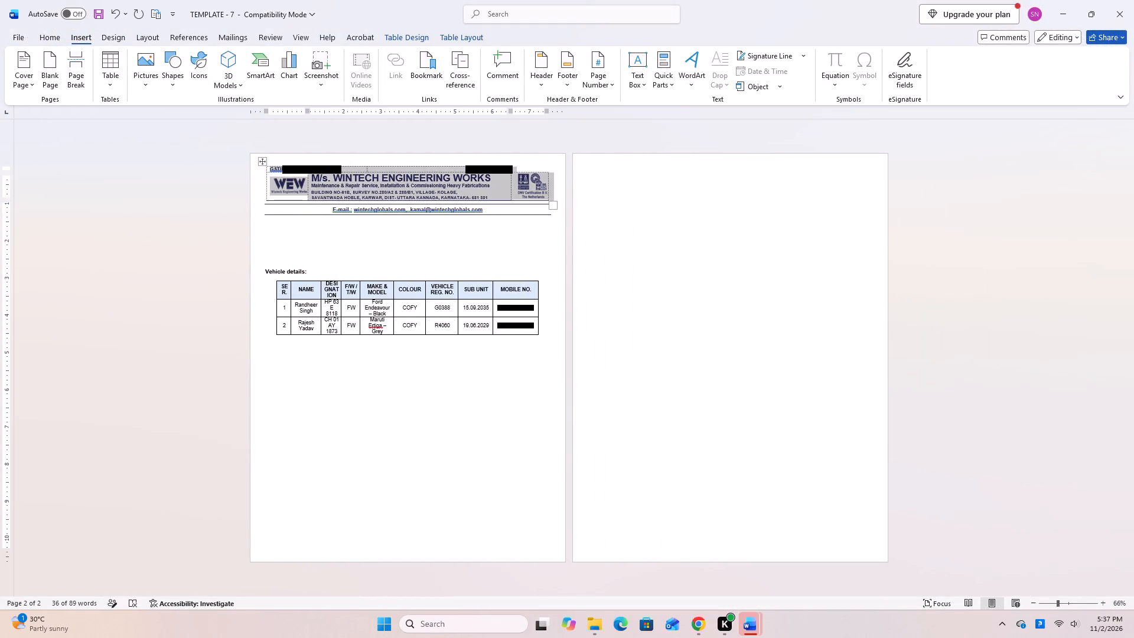
pyautogui.click(291, 204)
pyautogui.click(583, 175)
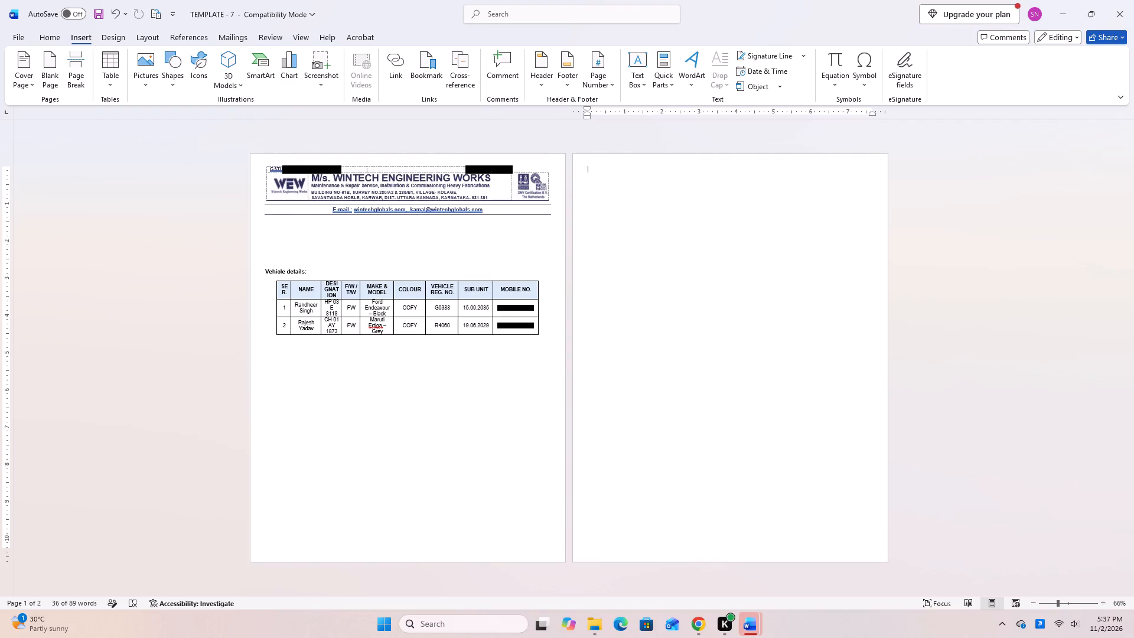
pyautogui.rightClick(591, 172)
pyautogui.click(15, 34)
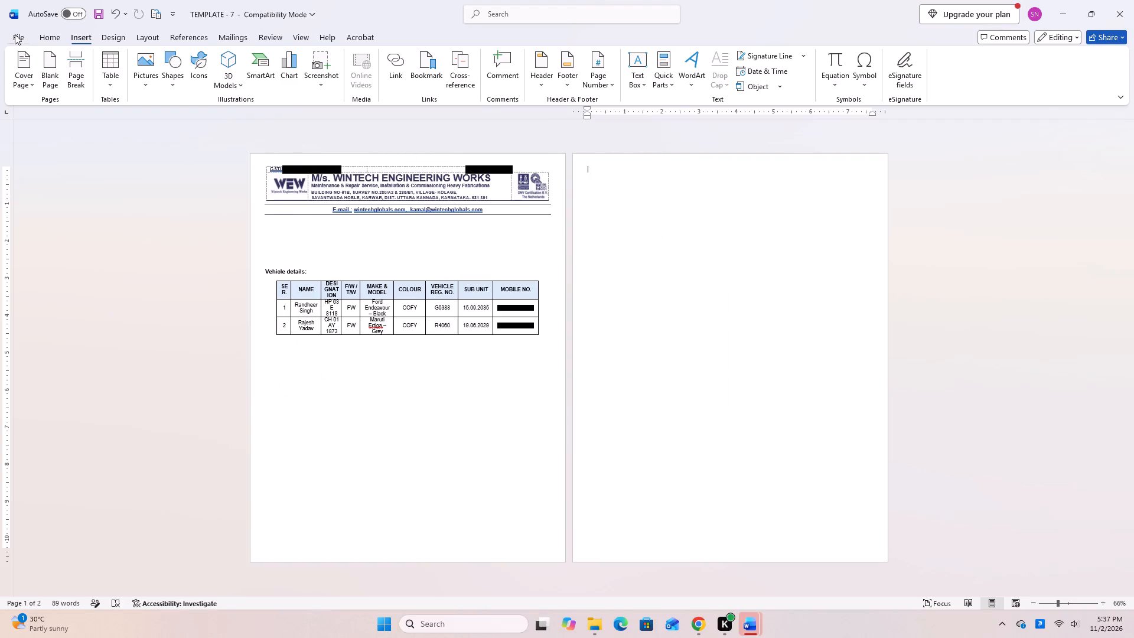
pyautogui.click(17, 41)
pyautogui.click(50, 35)
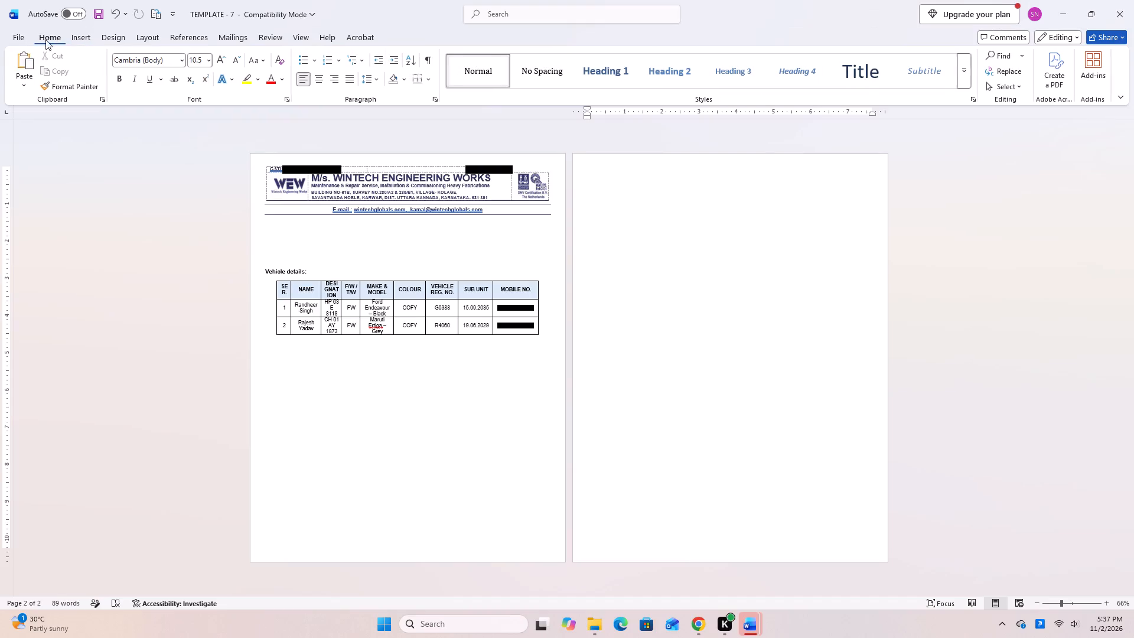
pyautogui.click(25, 61)
# Copy the E-mail line under the first page's letterhead and paste it below the second page's letterhead.
pyautogui.moveTo(265, 209); pyautogui.dragTo(537, 209)
pyautogui.rightClick(441, 208)
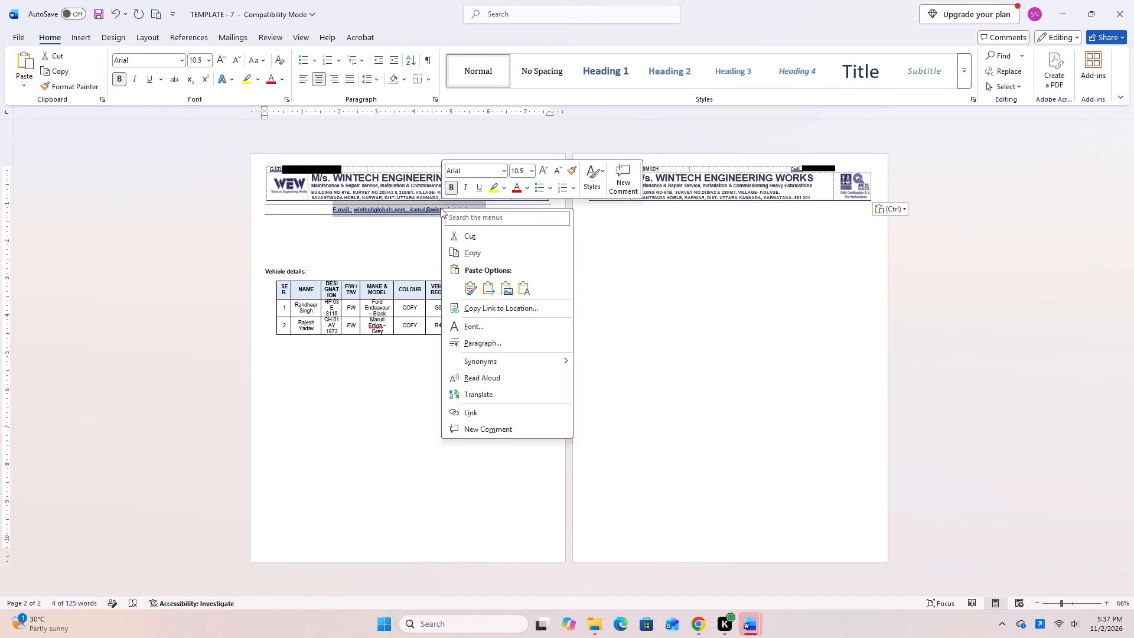
pyautogui.click(470, 252)
pyautogui.click(586, 211)
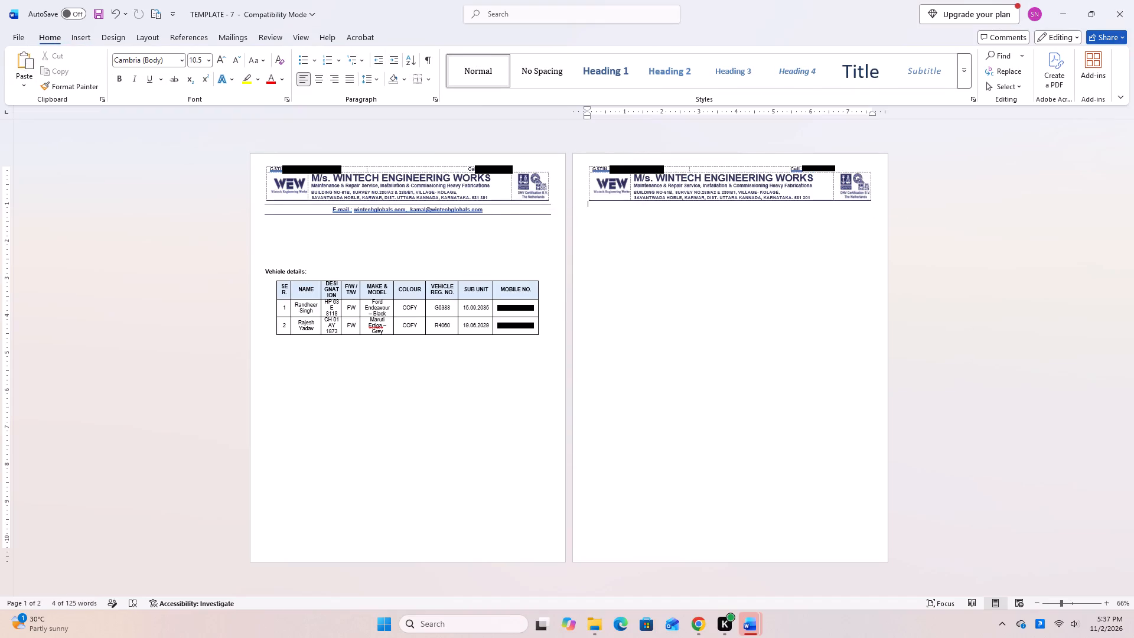
pyautogui.click(27, 60)
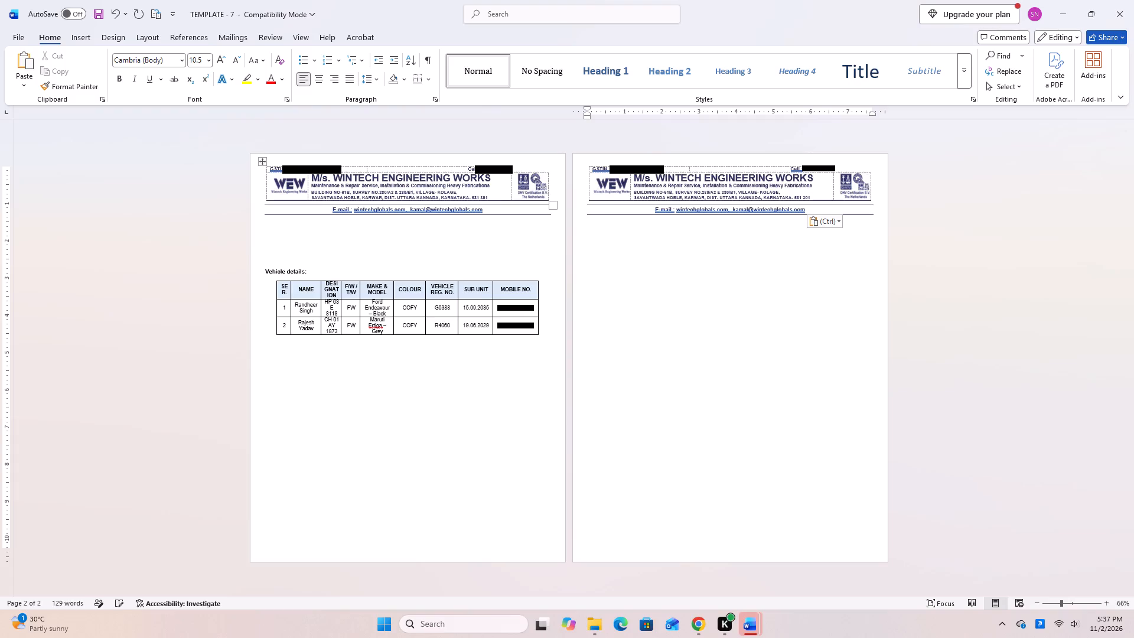
# Copy the personnel table from Wintage_Engineering_Works_Nominal_Roll_INS_Kadamba (2) and paste it a few lines below the second page's letterhead in TEMPLATE - 7.
pyautogui.click(659, 247)
pyautogui.doubleClick(601, 251)
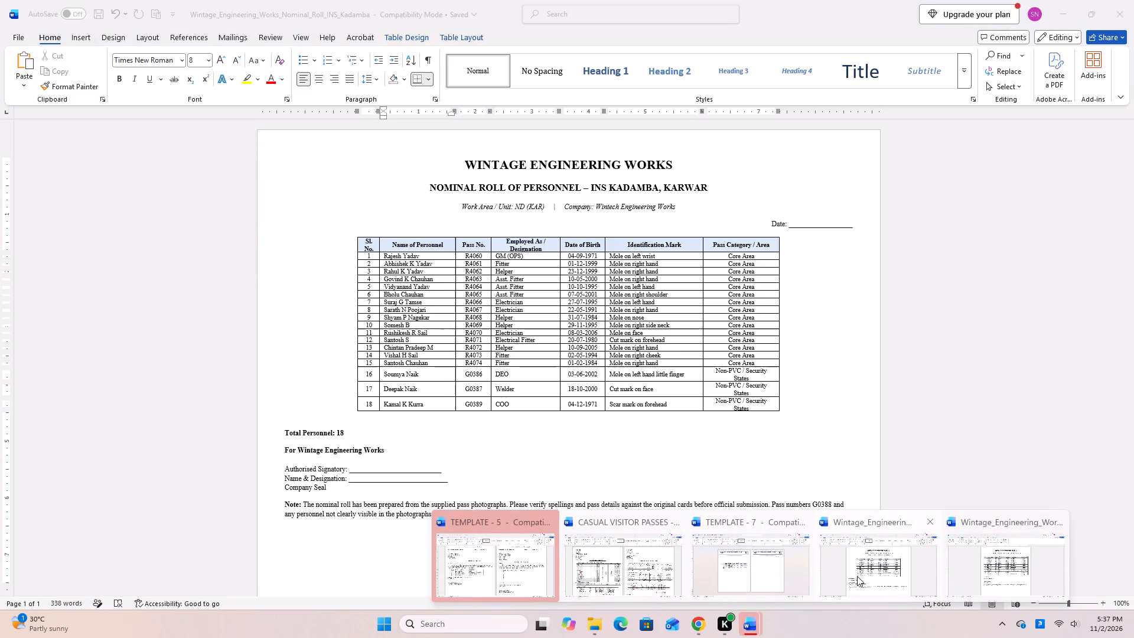
pyautogui.click(993, 573)
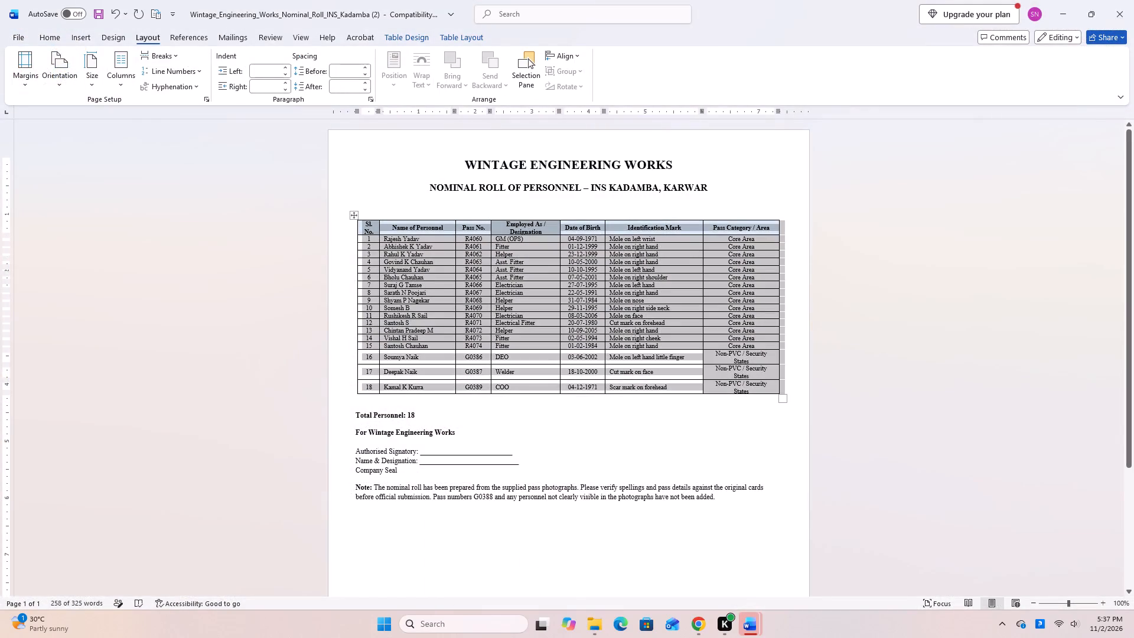
pyautogui.click(41, 34)
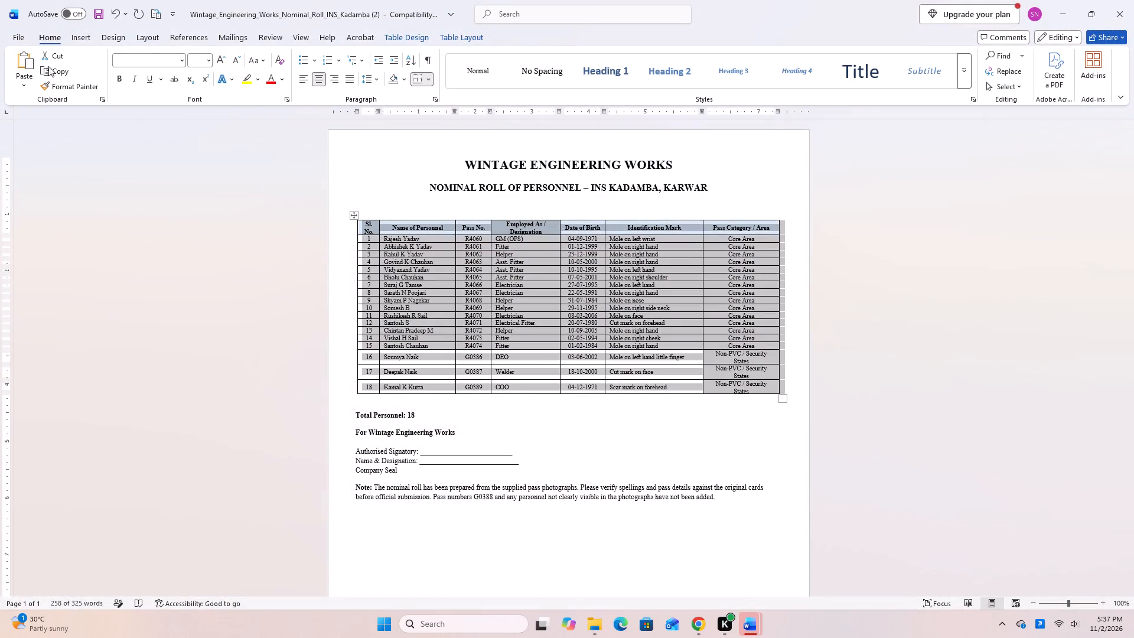
pyautogui.click(51, 75)
pyautogui.click(756, 576)
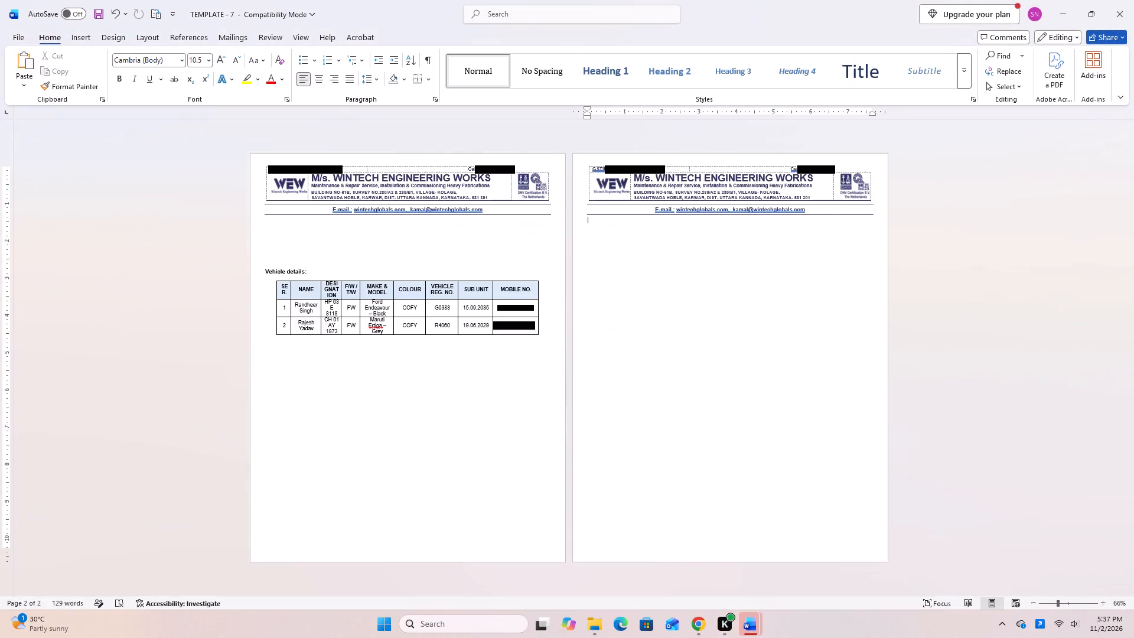
pyautogui.click(604, 285)
pyautogui.doubleClick(599, 270)
pyautogui.rightClick(599, 270)
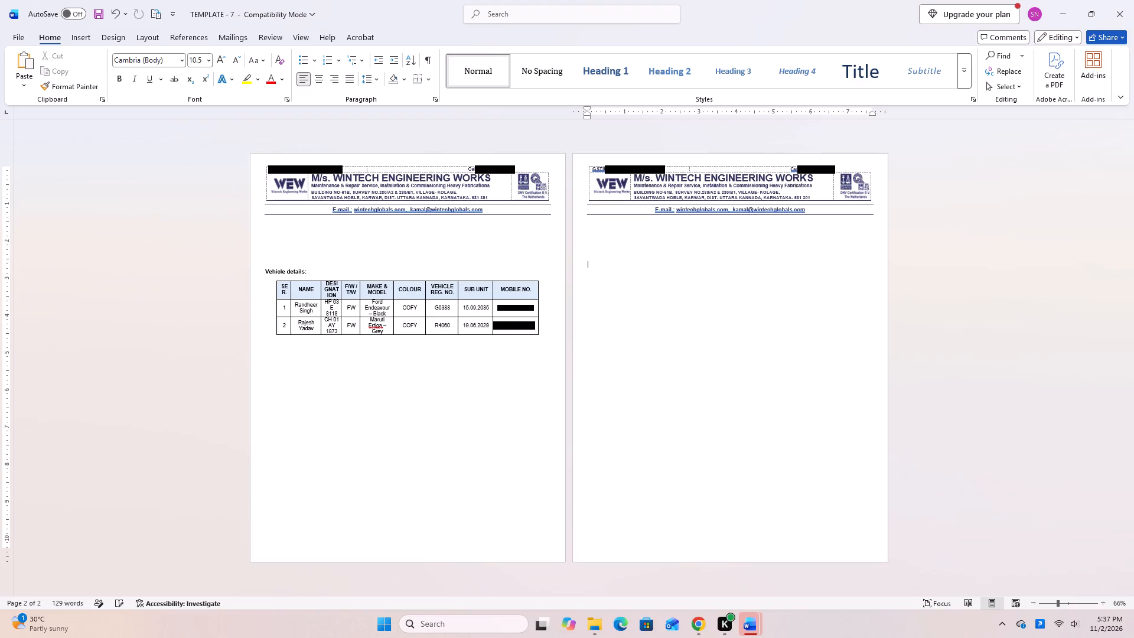
pyautogui.click(19, 57)
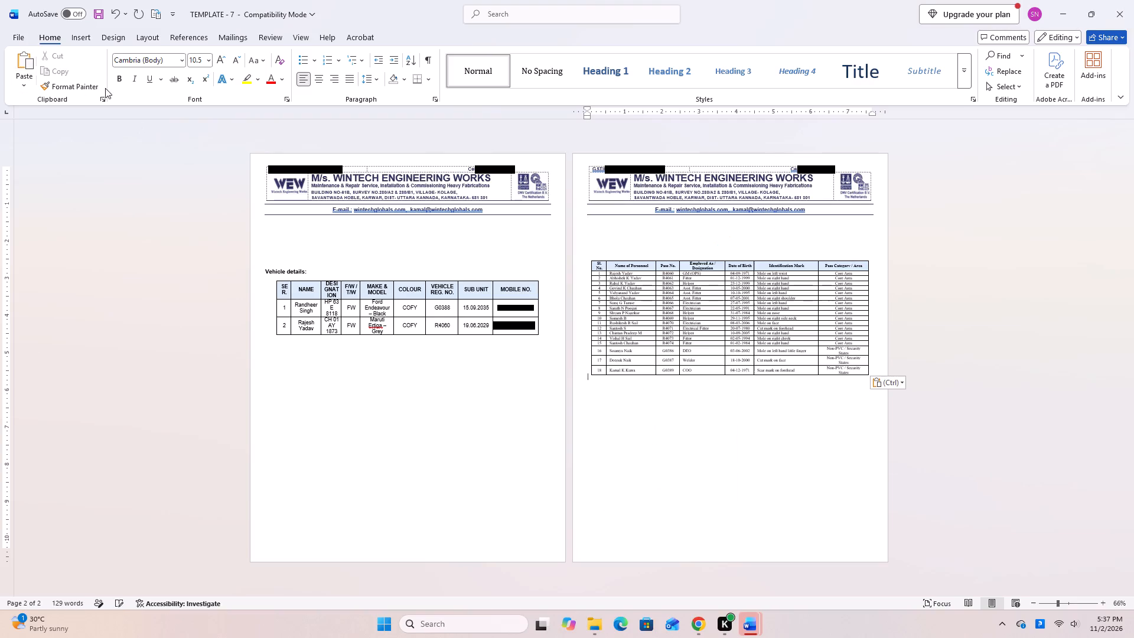
# Delete one blank line above the pasted personnel table.
pyautogui.click(732, 471)
pyautogui.click(619, 252)
pyautogui.press('BackSpace')
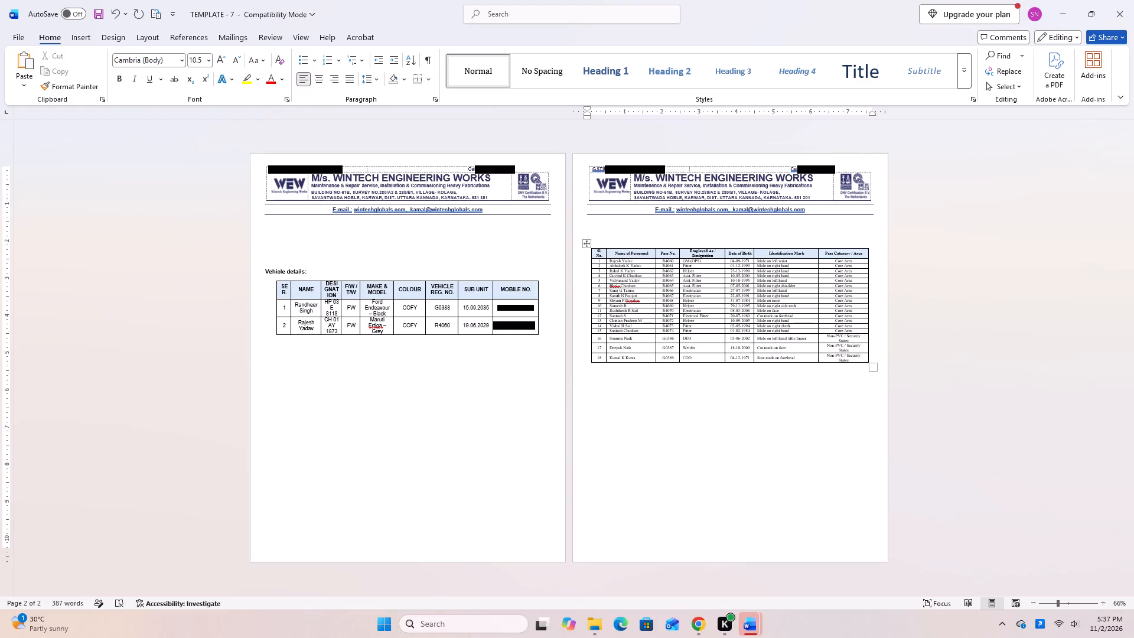
# Set the font size of the whole personnel table to 12.
pyautogui.click(588, 245)
pyautogui.click(178, 62)
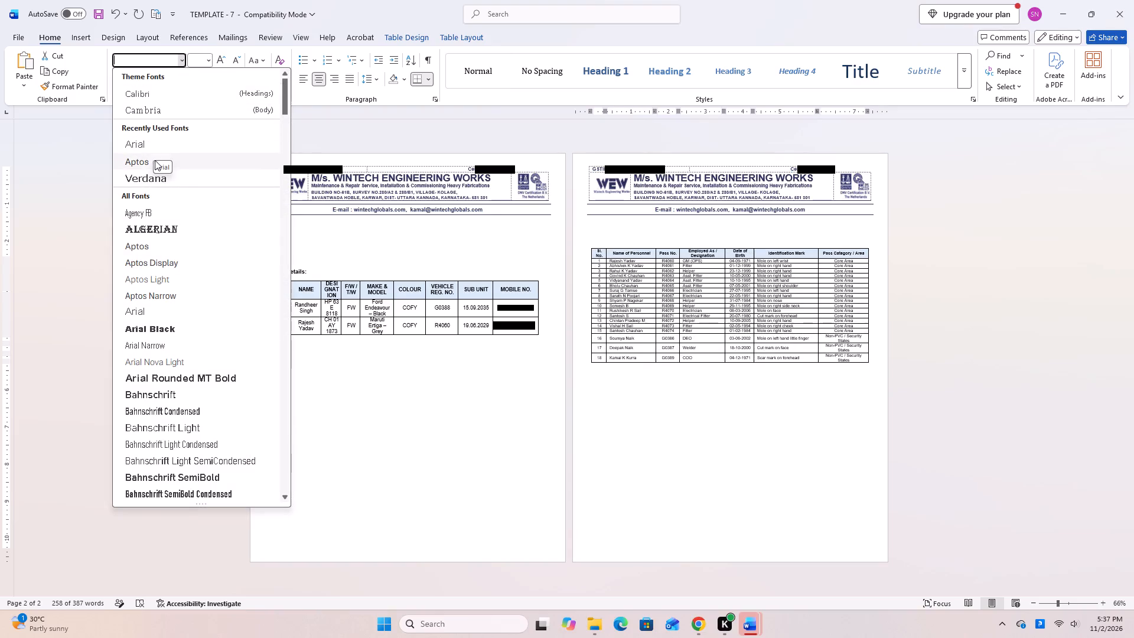
pyautogui.click(210, 56)
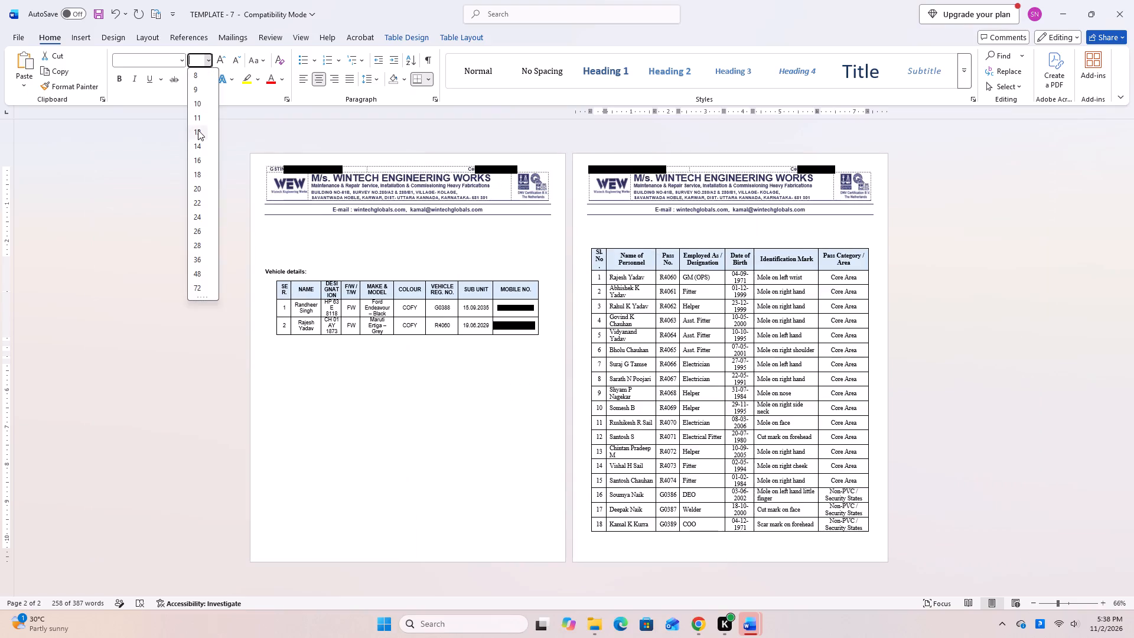
pyautogui.click(992, 249)
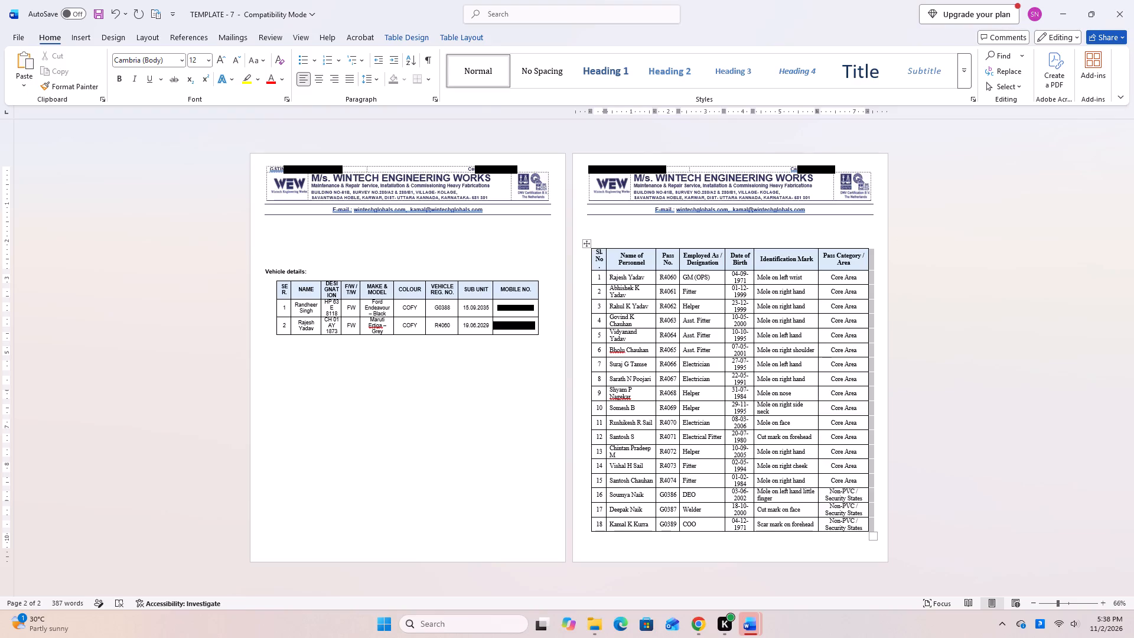
pyautogui.click(949, 264)
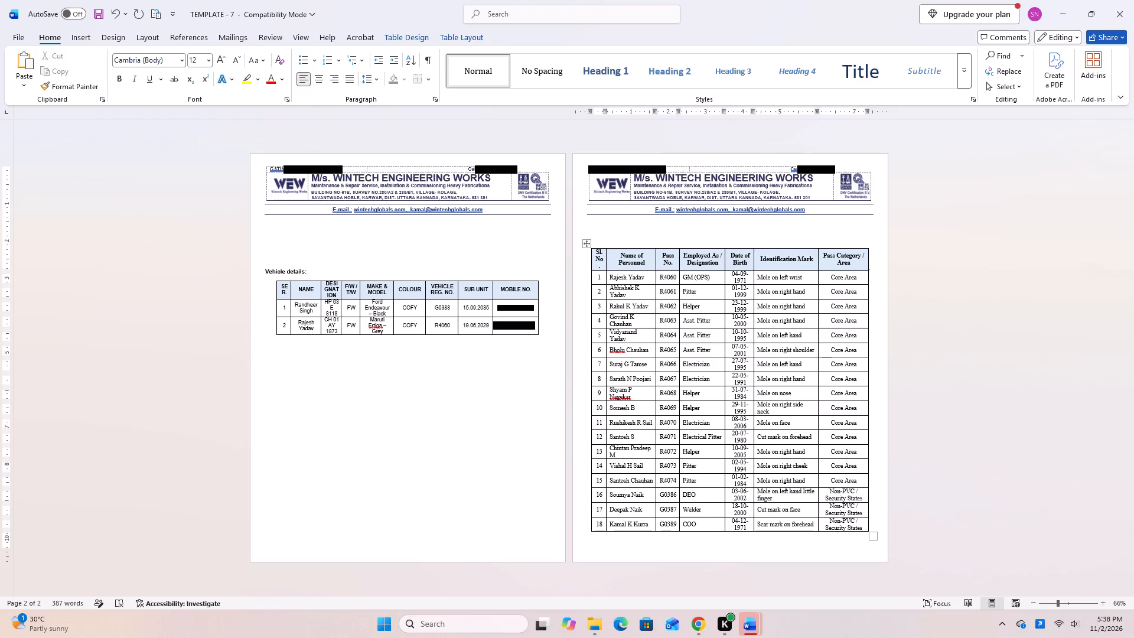
# Delete two more blank lines between the second page's letterhead and the personnel table.
pyautogui.click(759, 236)
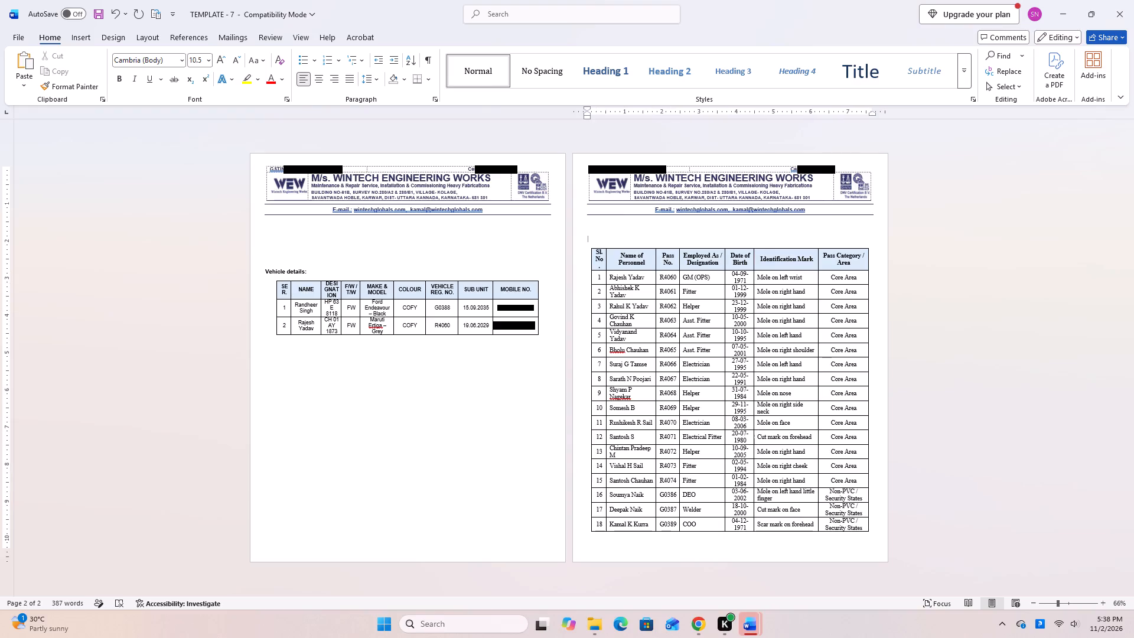
pyautogui.press('BackSpace')
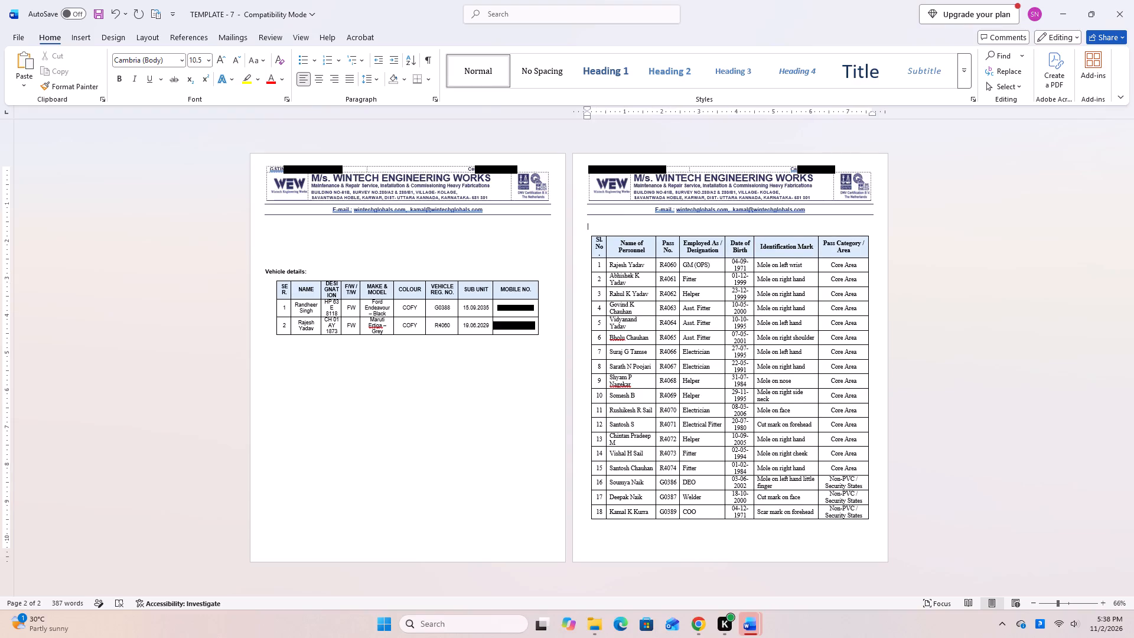
pyautogui.press('BackSpace')
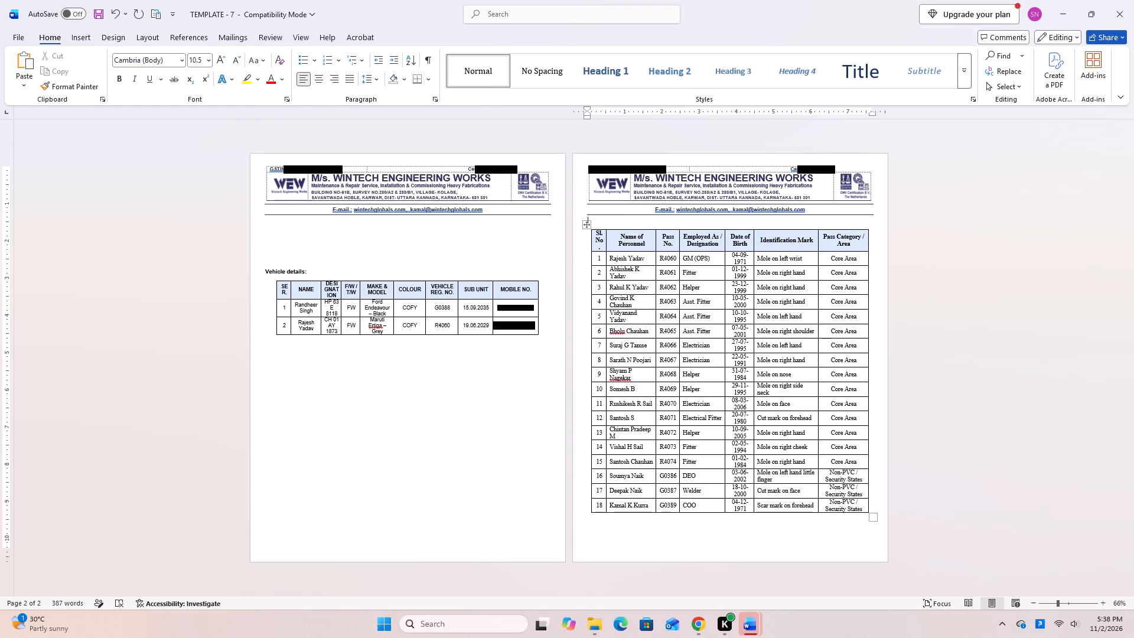
pyautogui.scroll(-3, 902, 444)
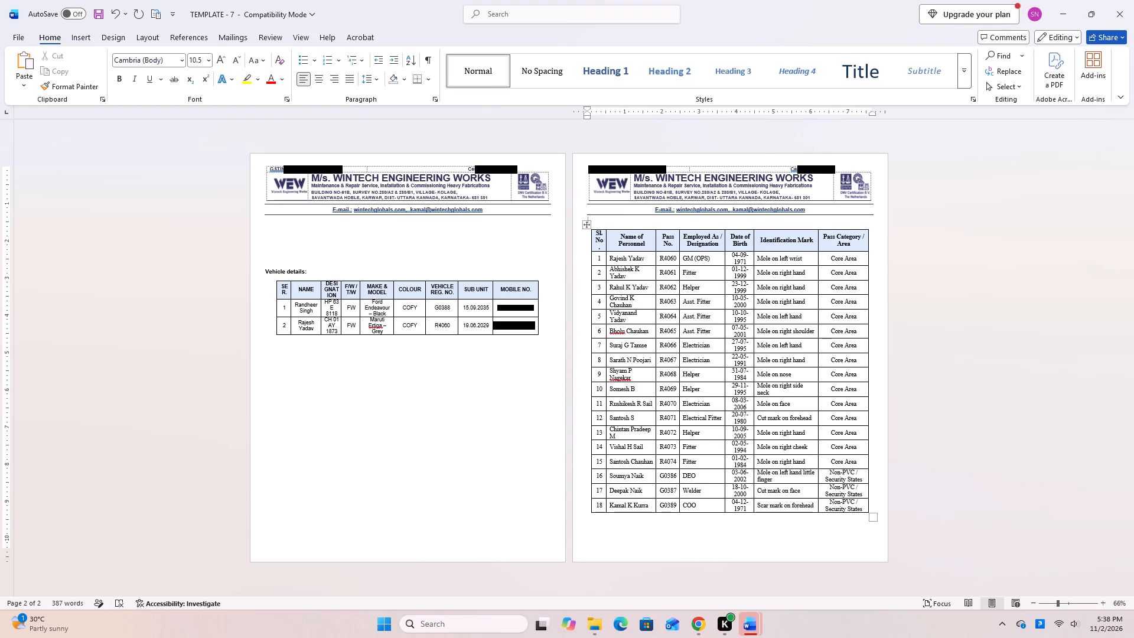
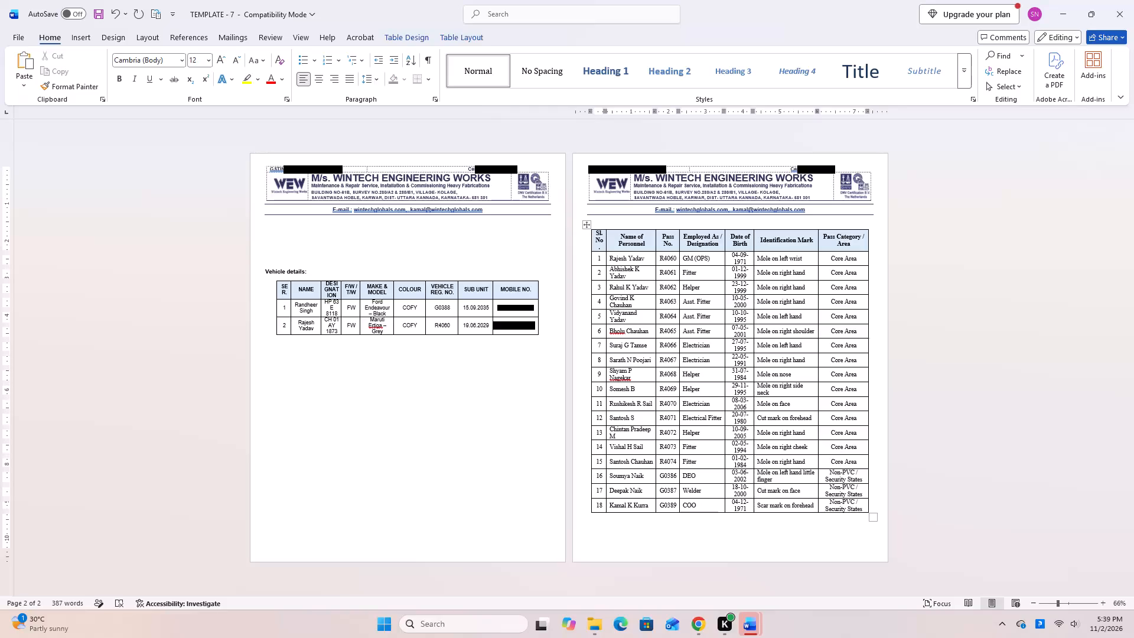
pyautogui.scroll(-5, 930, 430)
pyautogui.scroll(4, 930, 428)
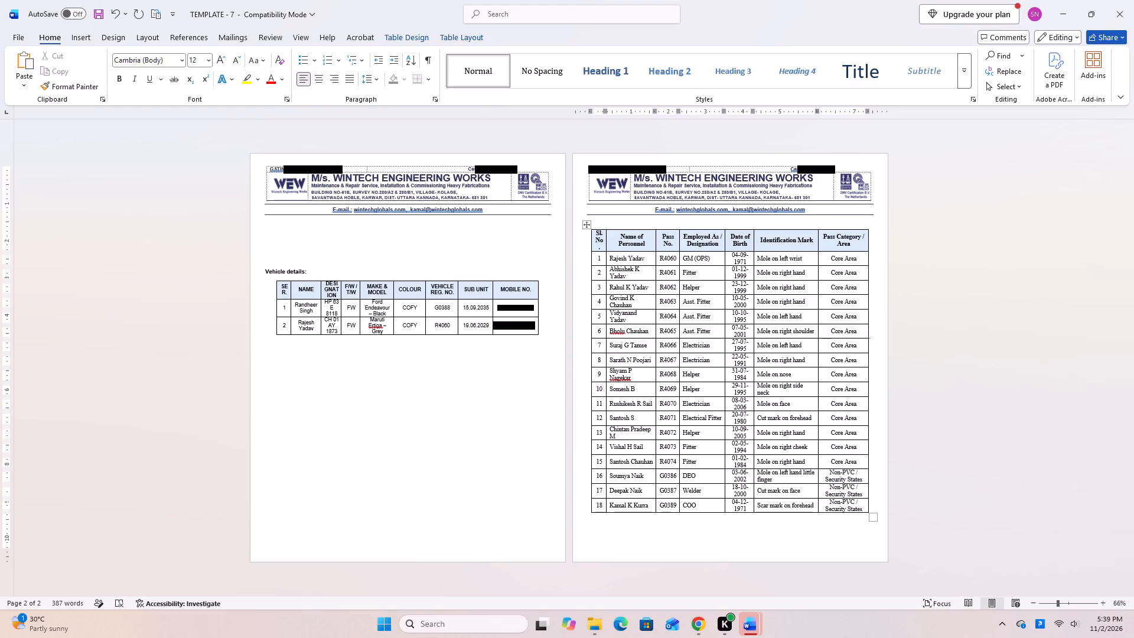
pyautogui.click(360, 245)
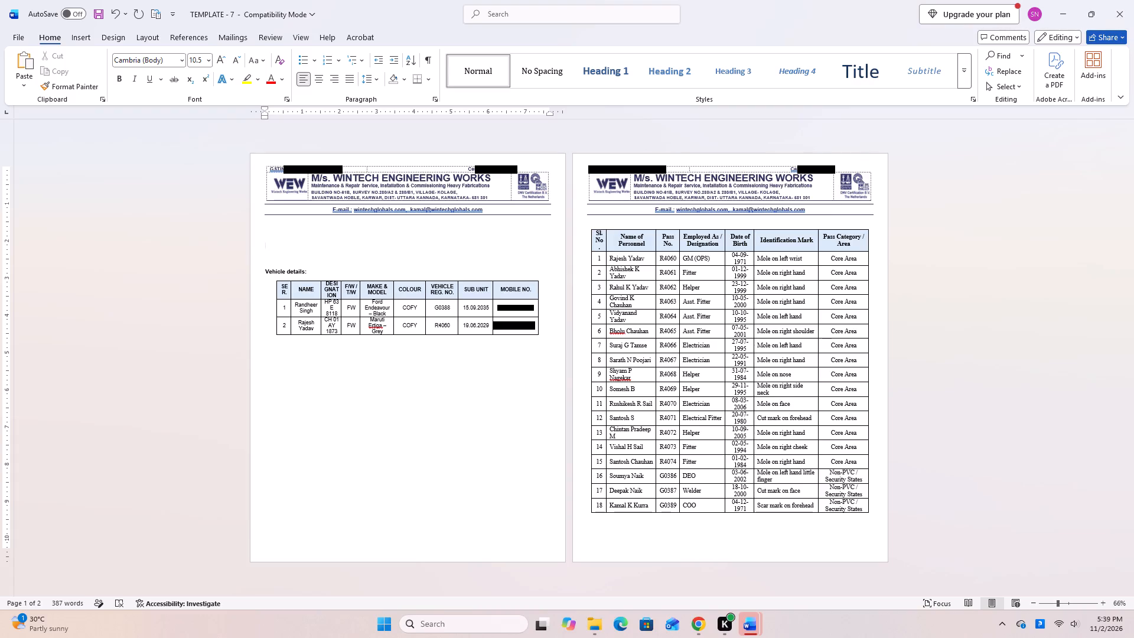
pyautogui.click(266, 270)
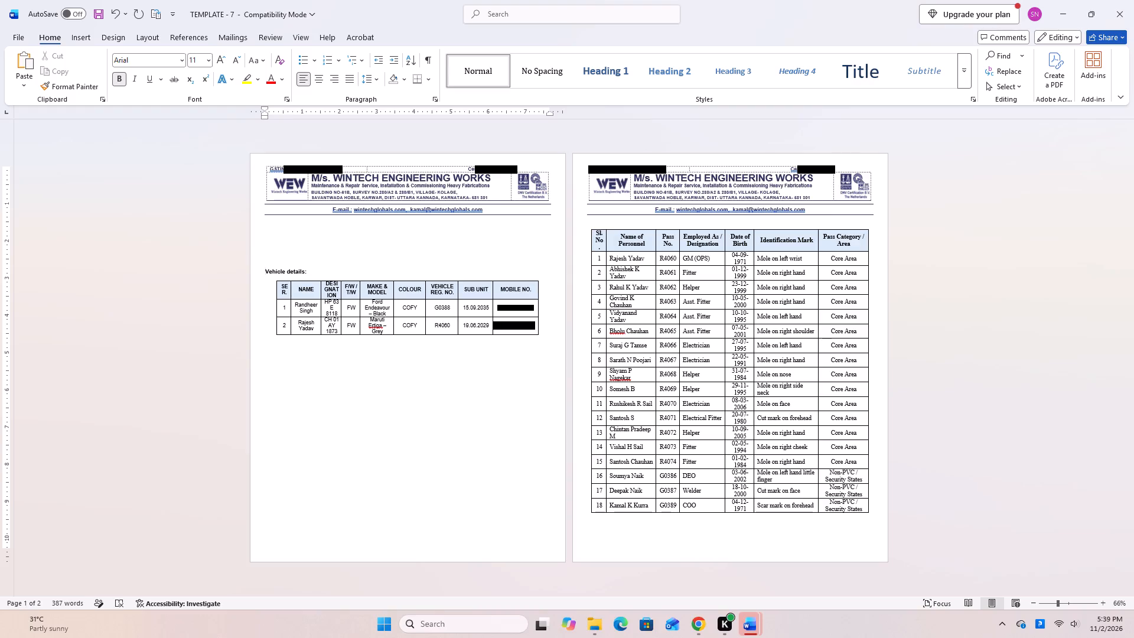
# Capture a rectangular screenshot of the whole second page, from its letterhead to below the personnel table.
pyautogui.press('Print')
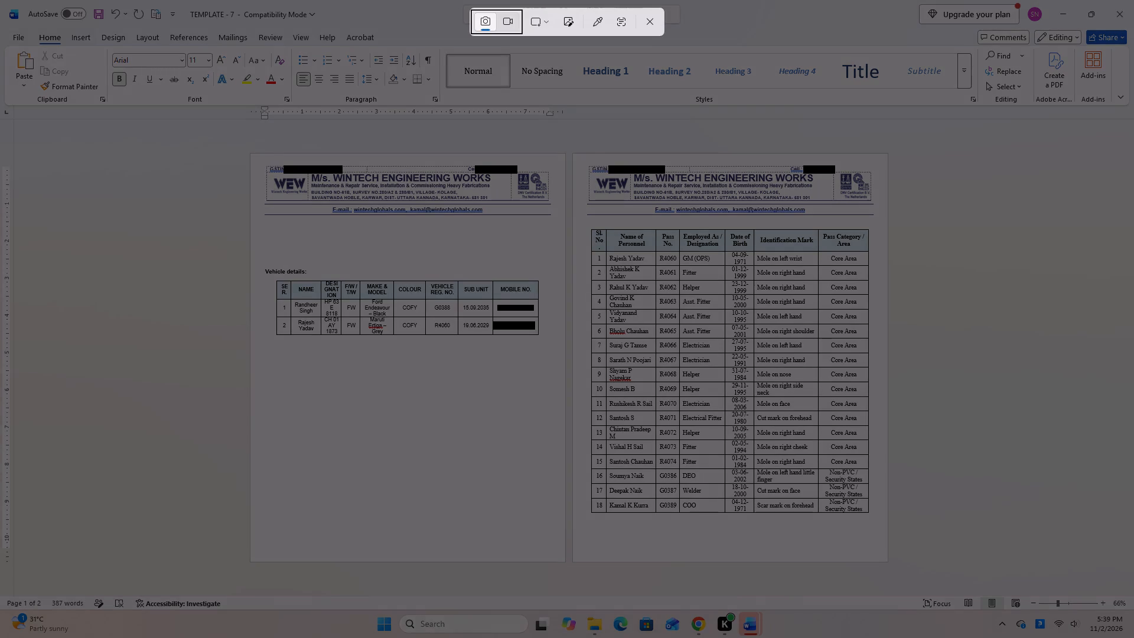
pyautogui.moveTo(572, 152); pyautogui.dragTo(895, 562)
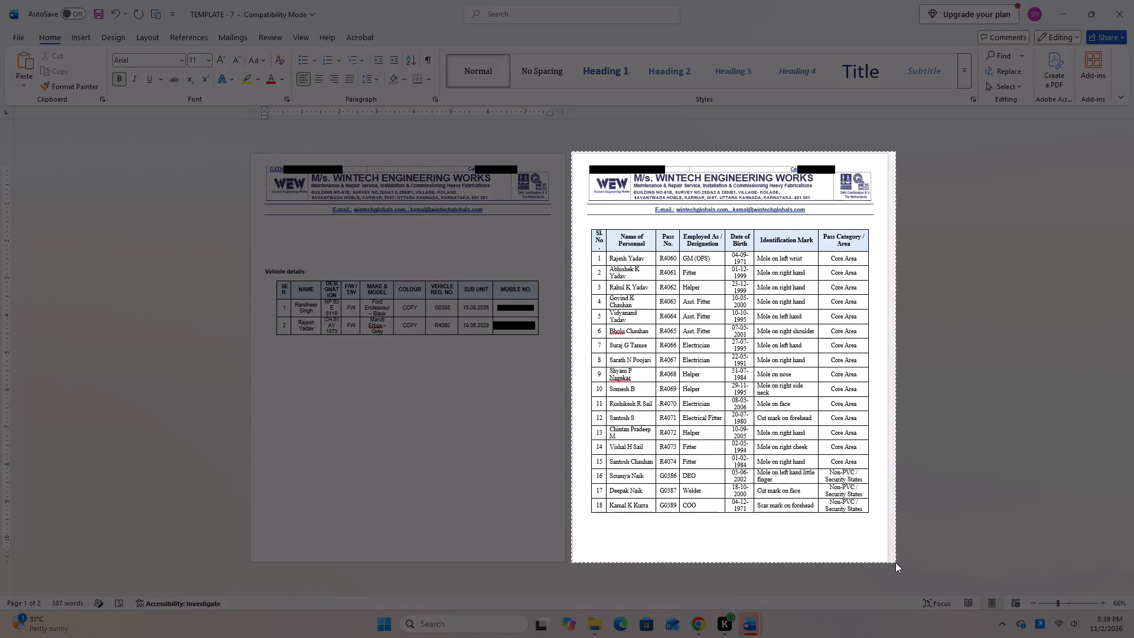
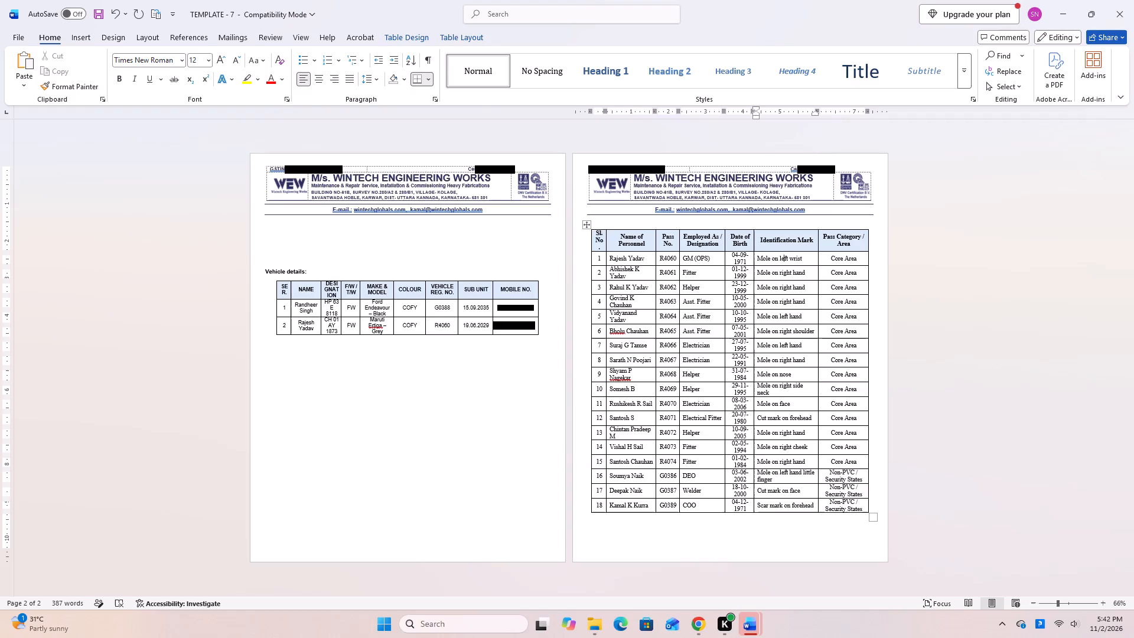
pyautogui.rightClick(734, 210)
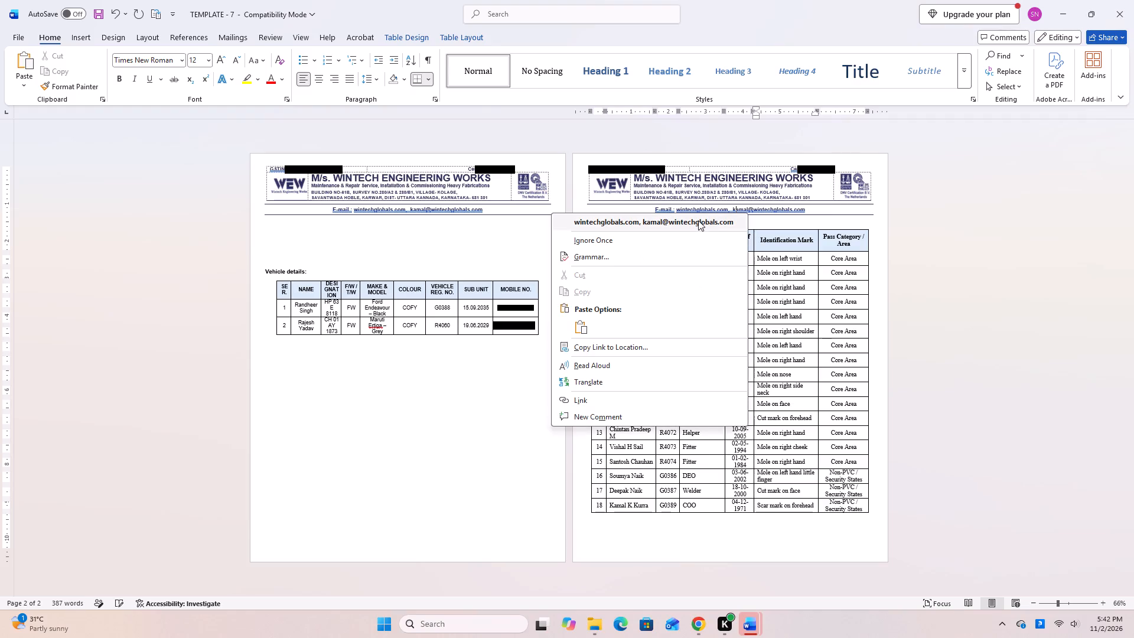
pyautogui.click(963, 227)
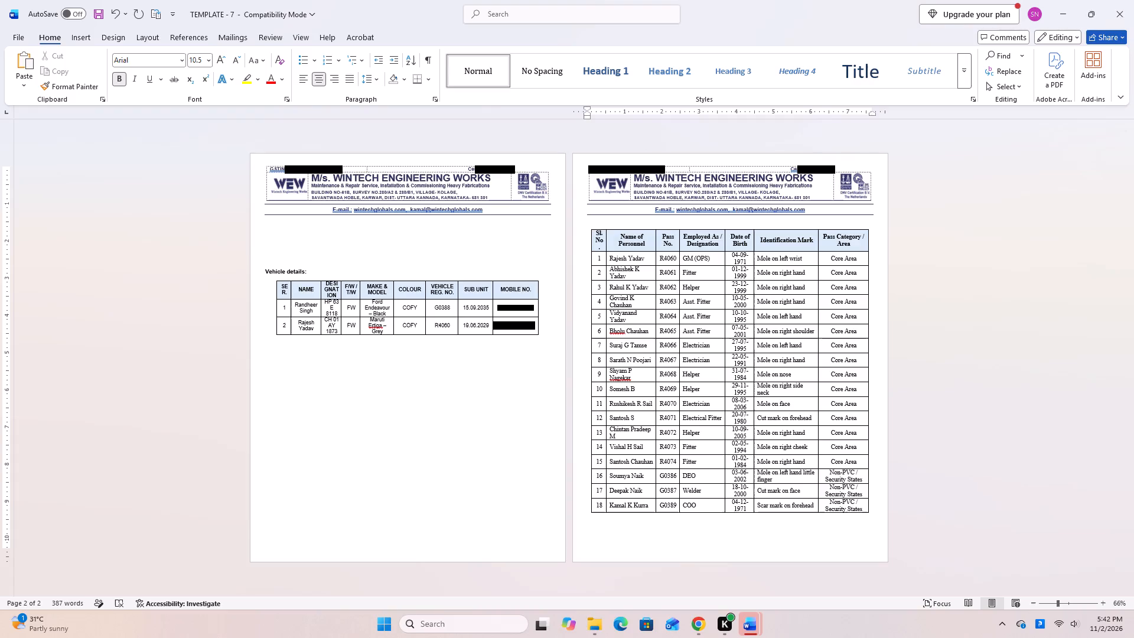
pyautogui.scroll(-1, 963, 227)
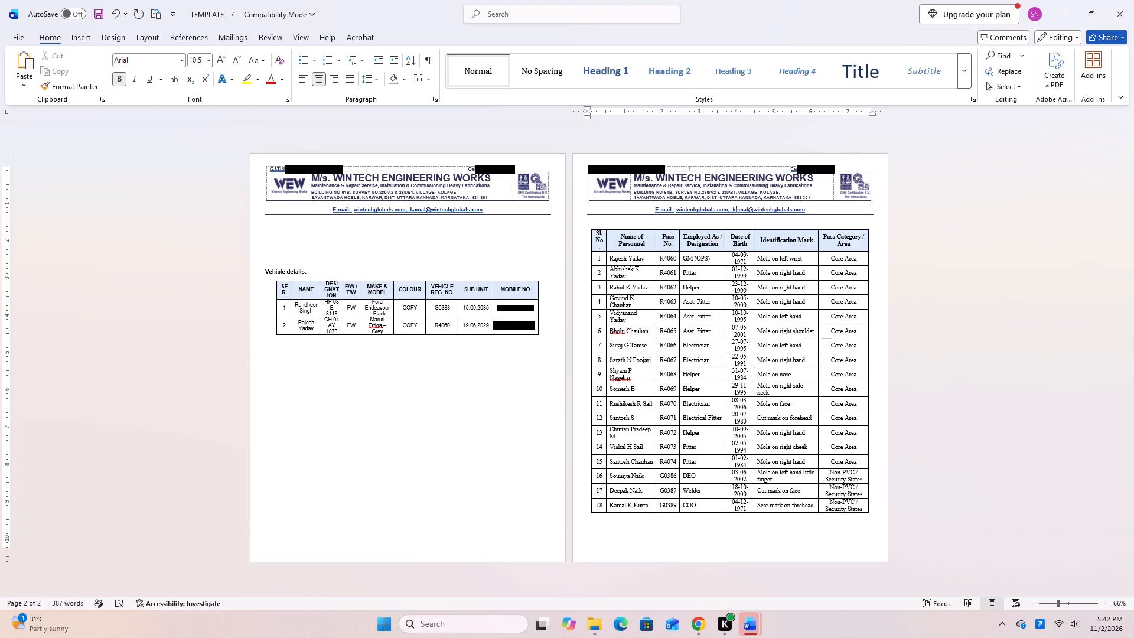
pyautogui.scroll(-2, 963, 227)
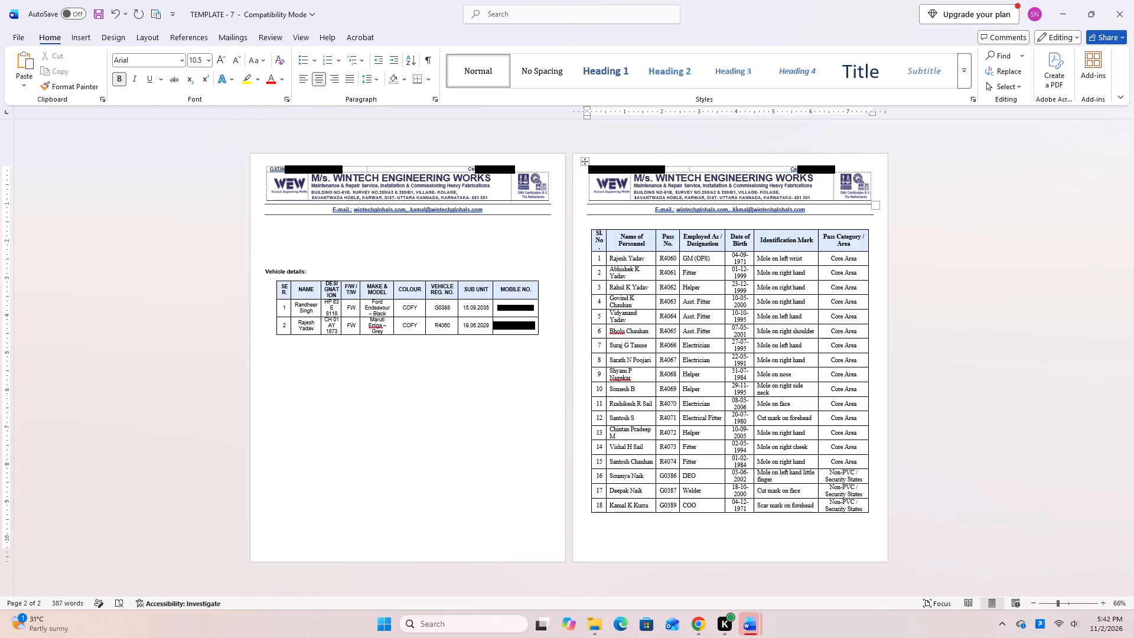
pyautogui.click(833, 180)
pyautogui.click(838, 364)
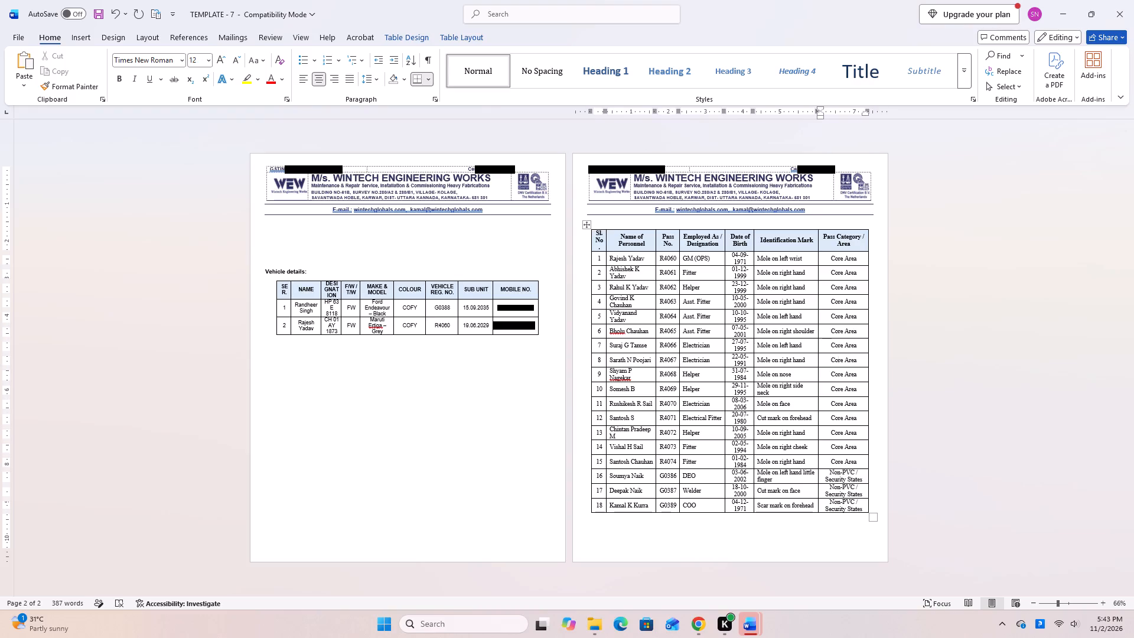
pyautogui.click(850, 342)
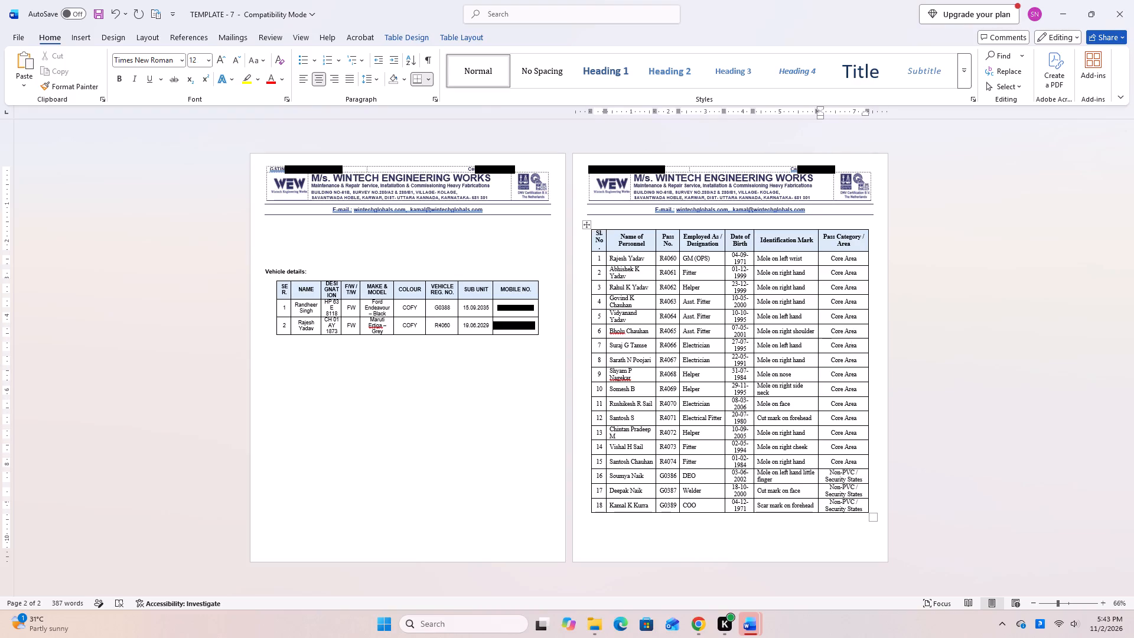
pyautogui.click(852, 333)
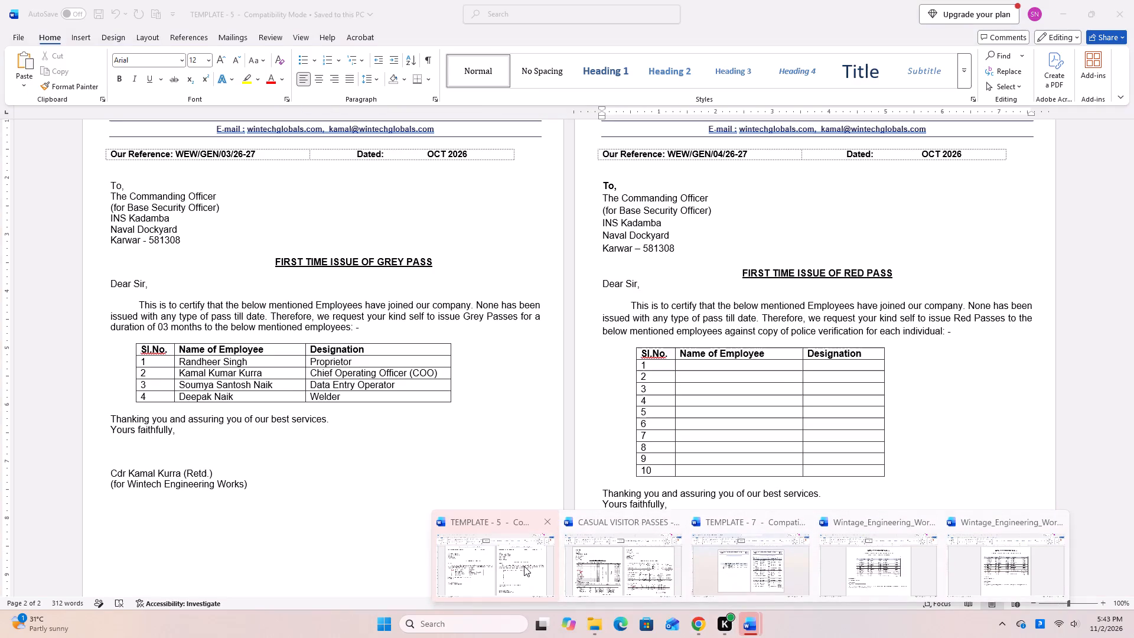
# Switch to the TEMPLATE - 5 document and print 2 copies of page 2 only, the first-time Red Pass letter.
pyautogui.click(524, 566)
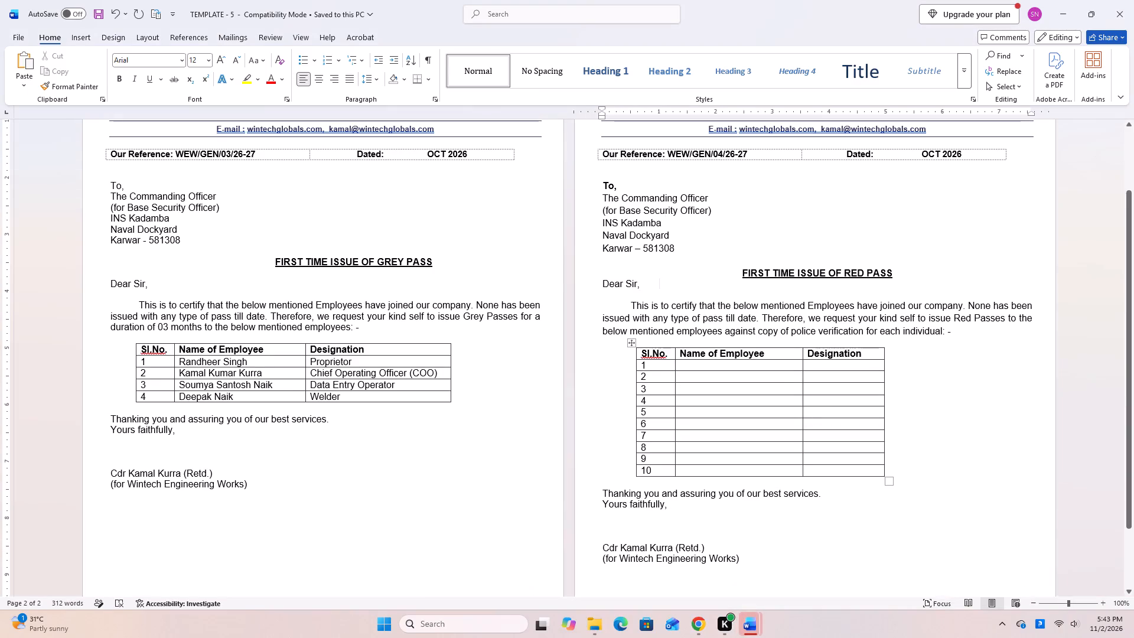
pyautogui.scroll(-6, 905, 347)
pyautogui.scroll(6, 905, 347)
pyautogui.scroll(-2, 905, 347)
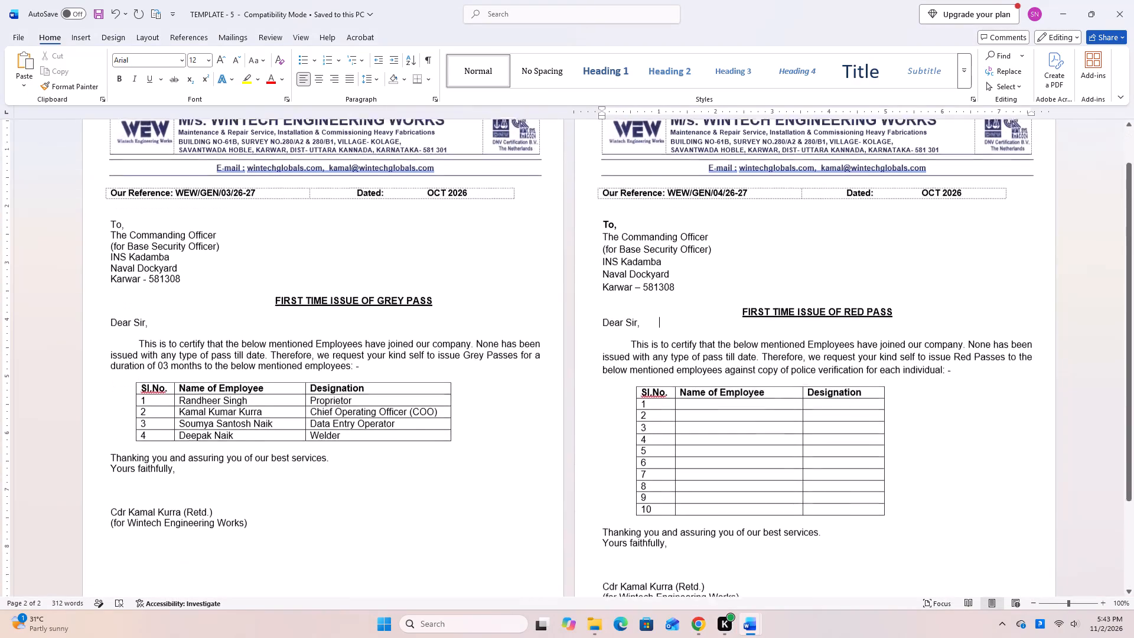
pyautogui.scroll(1, 905, 347)
pyautogui.scroll(-4, 905, 347)
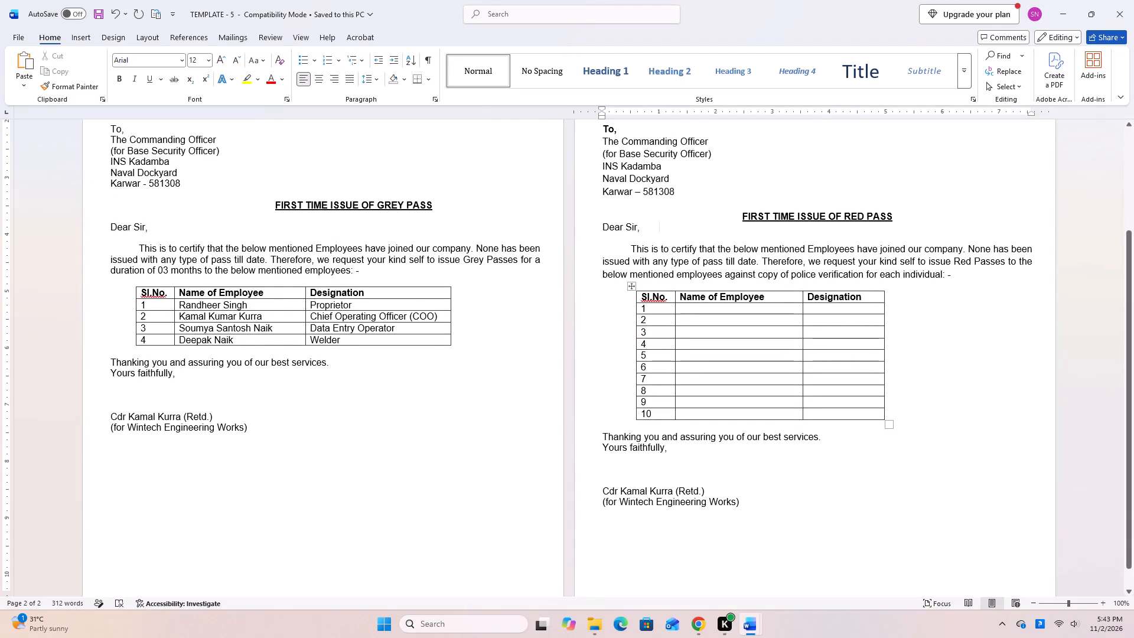
pyautogui.scroll(4, 679, 311)
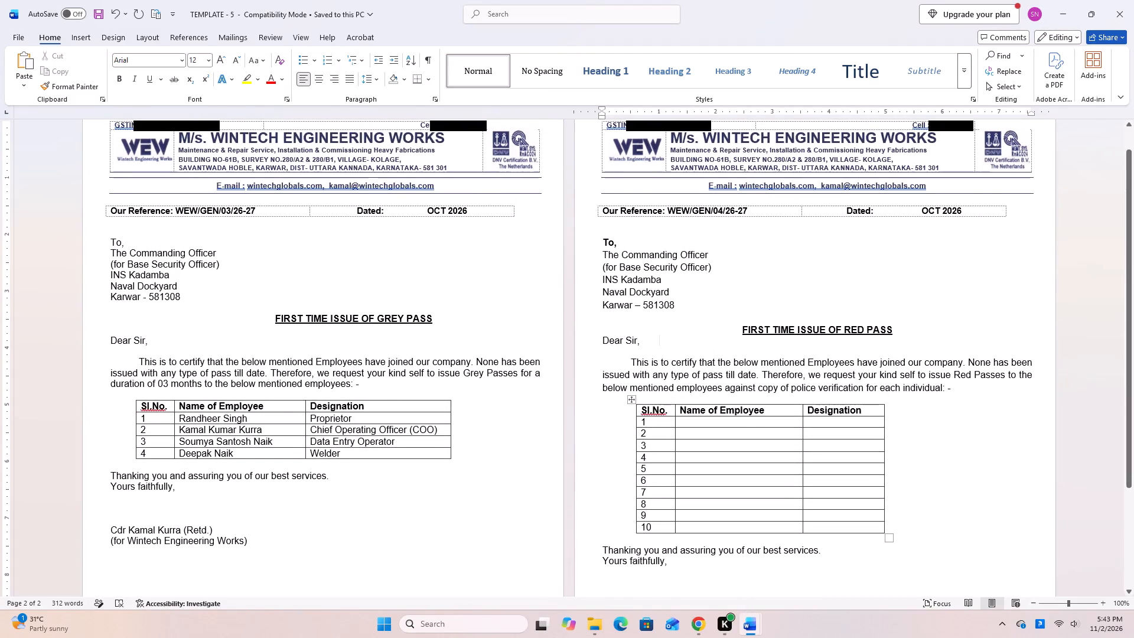
pyautogui.hotkey('ctrl', 'p')
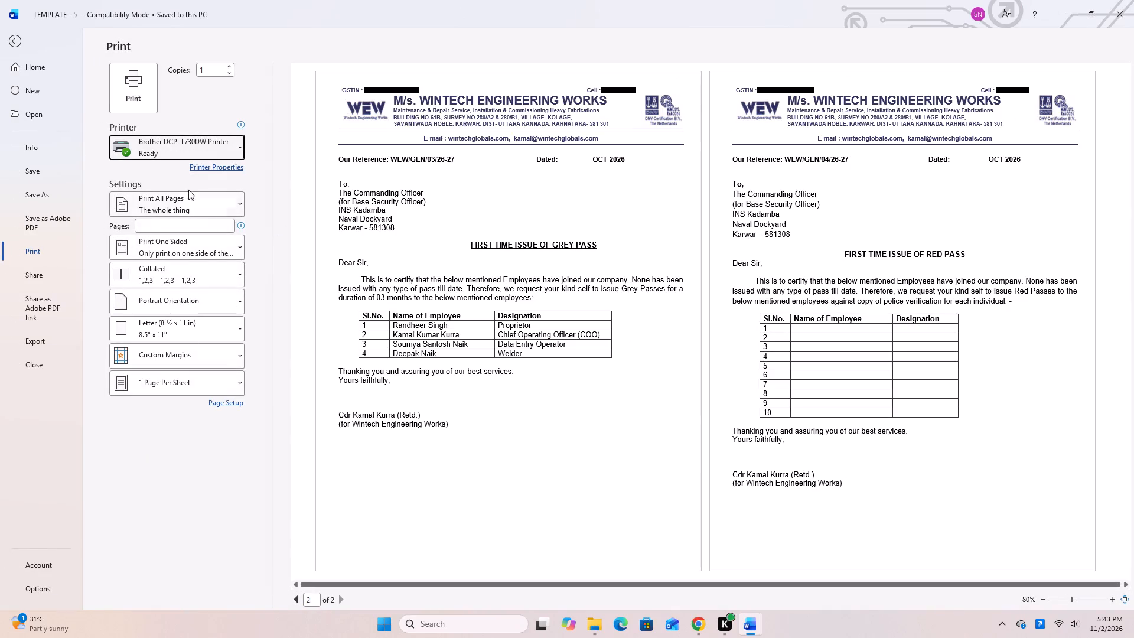
pyautogui.click(172, 226)
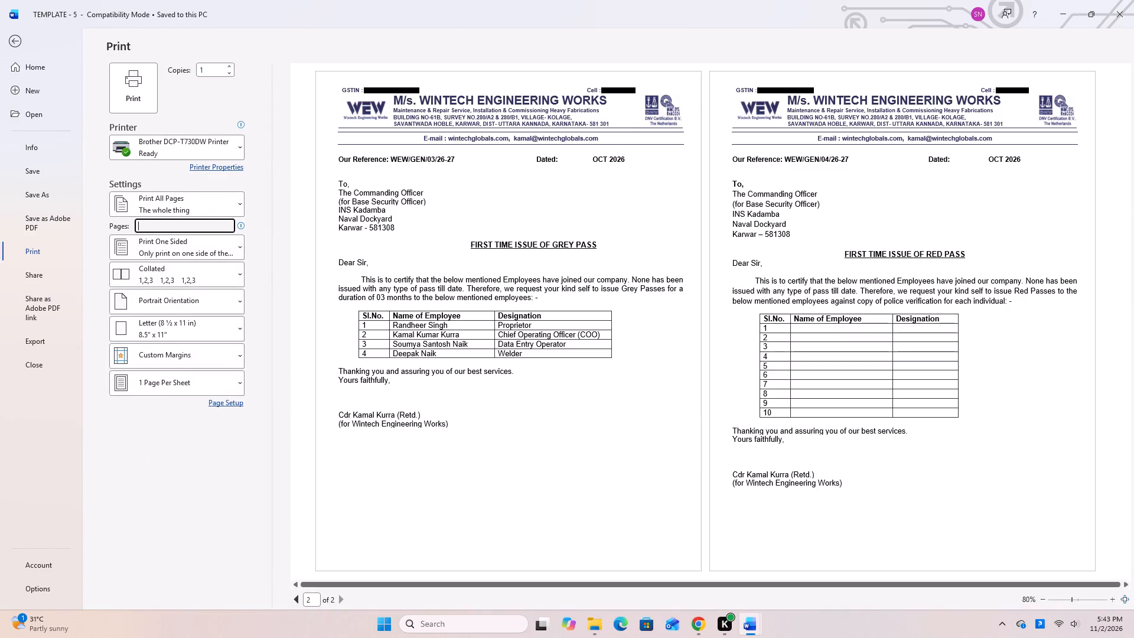
pyautogui.press('2')
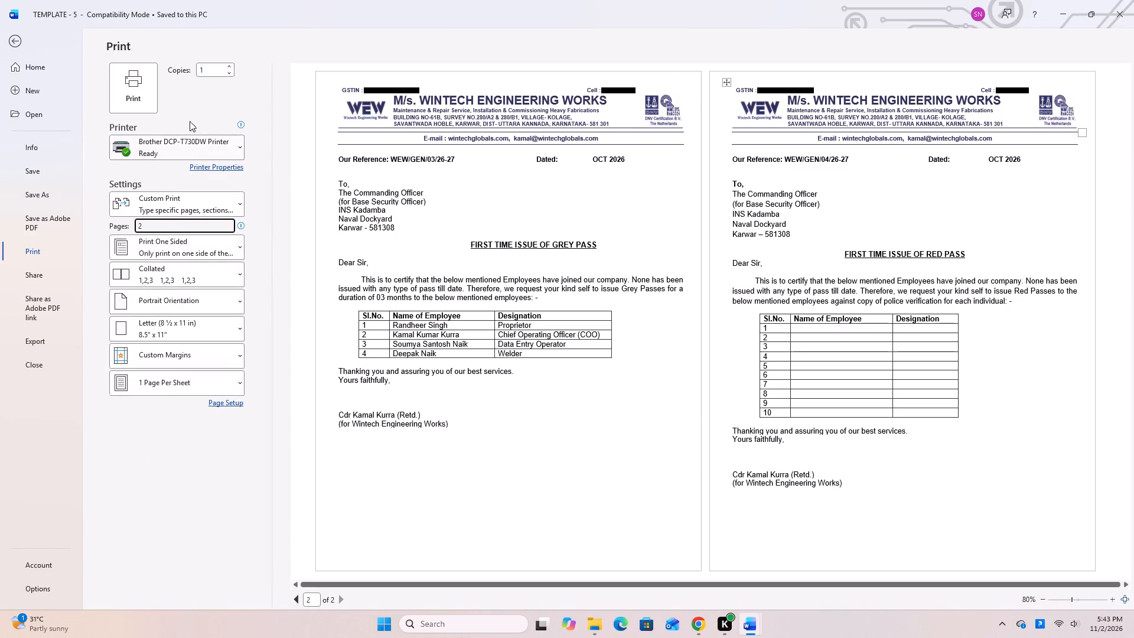
pyautogui.click(228, 66)
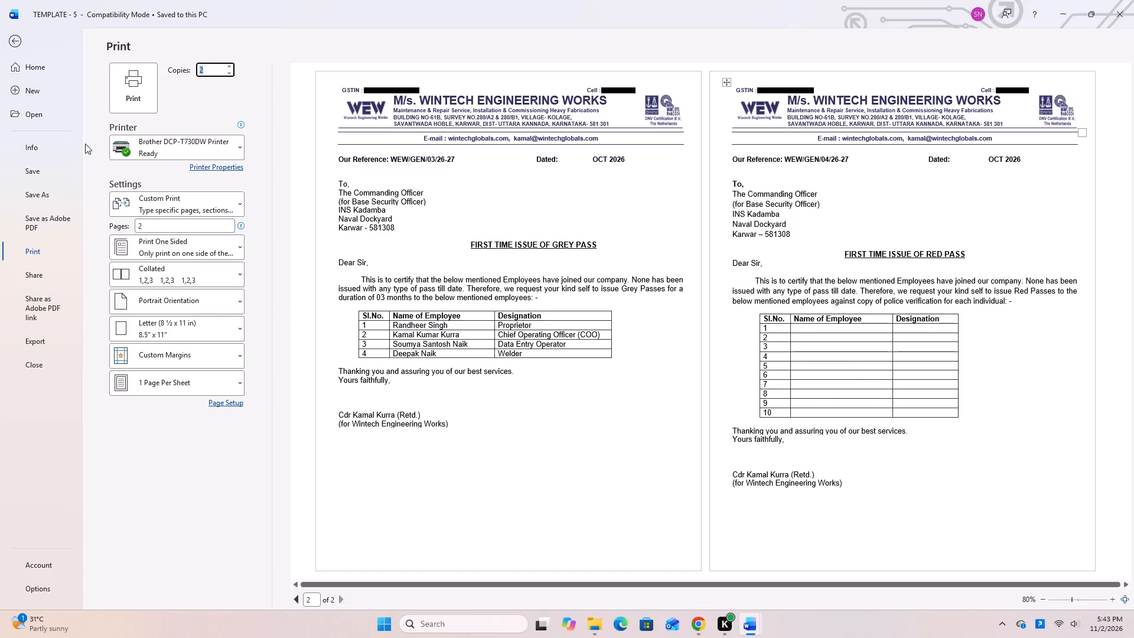
pyautogui.click(126, 100)
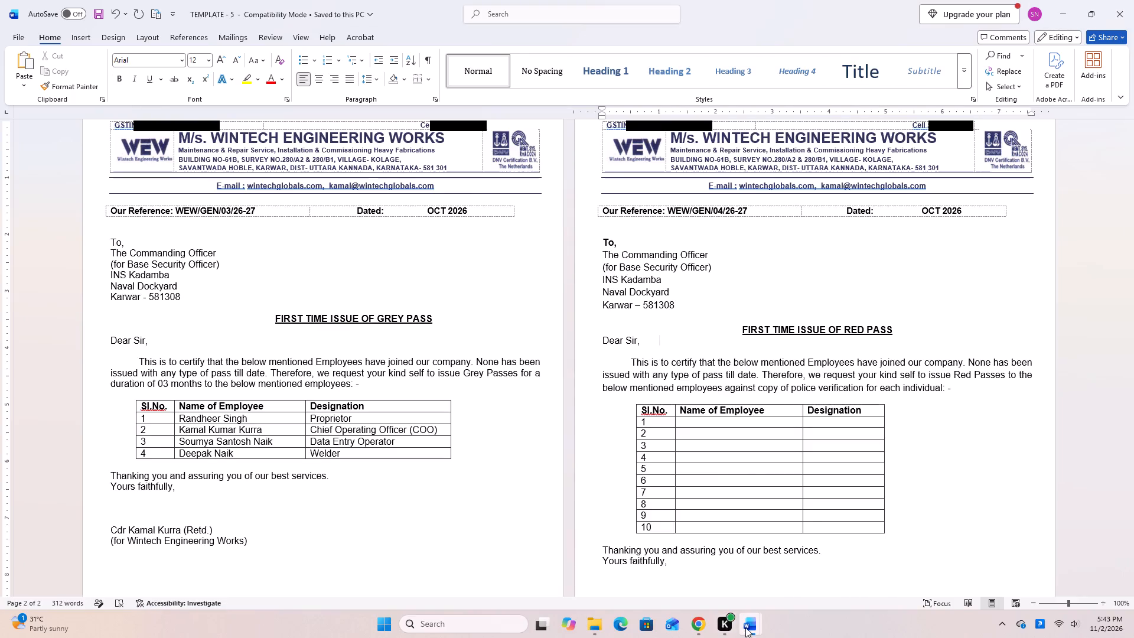
# Switch to the CASUAL VISITOR PASSES document and set up a print of page 3 only with 10 copies.
pyautogui.click(603, 571)
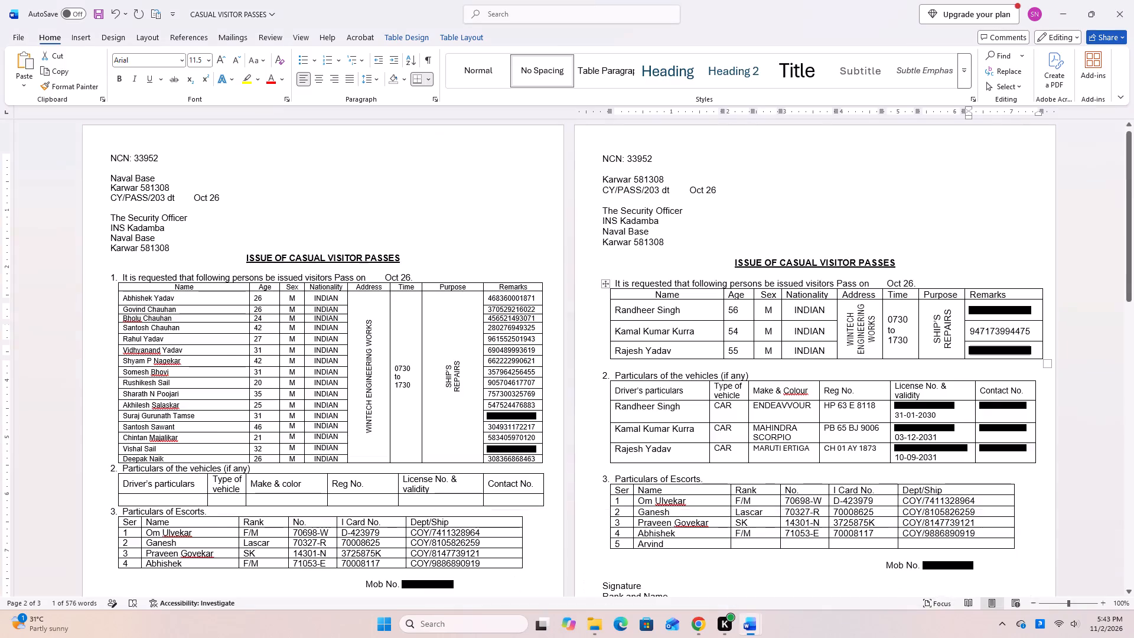
pyautogui.scroll(-20, 602, 502)
pyautogui.scroll(-4, 602, 502)
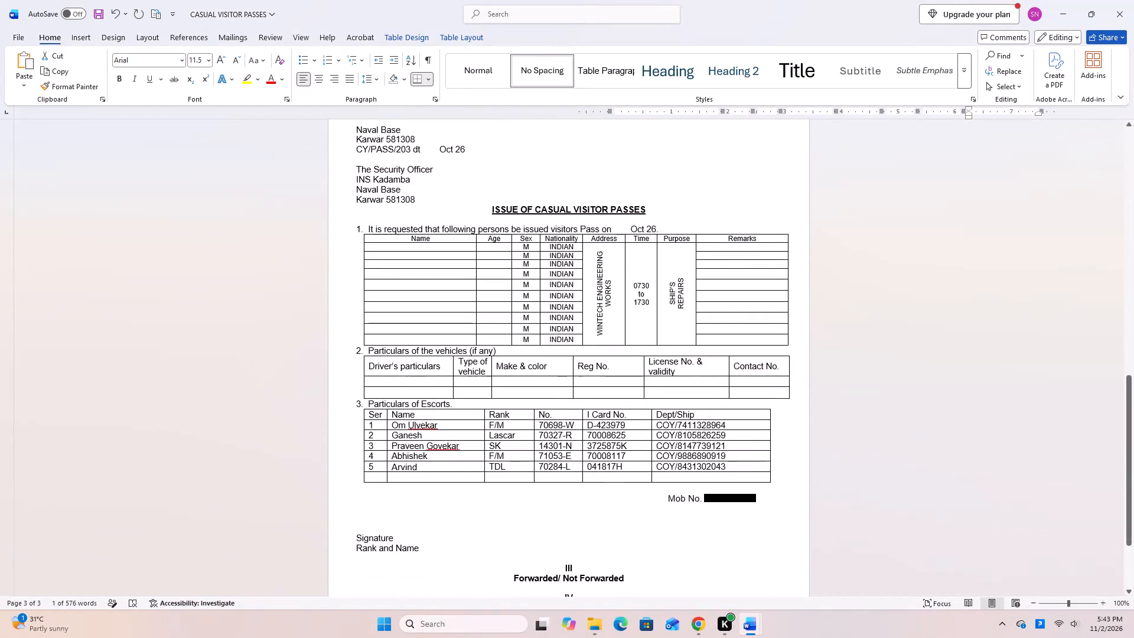
pyautogui.hotkey('ctrl', 'p')
pyautogui.scroll(-3, 729, 388)
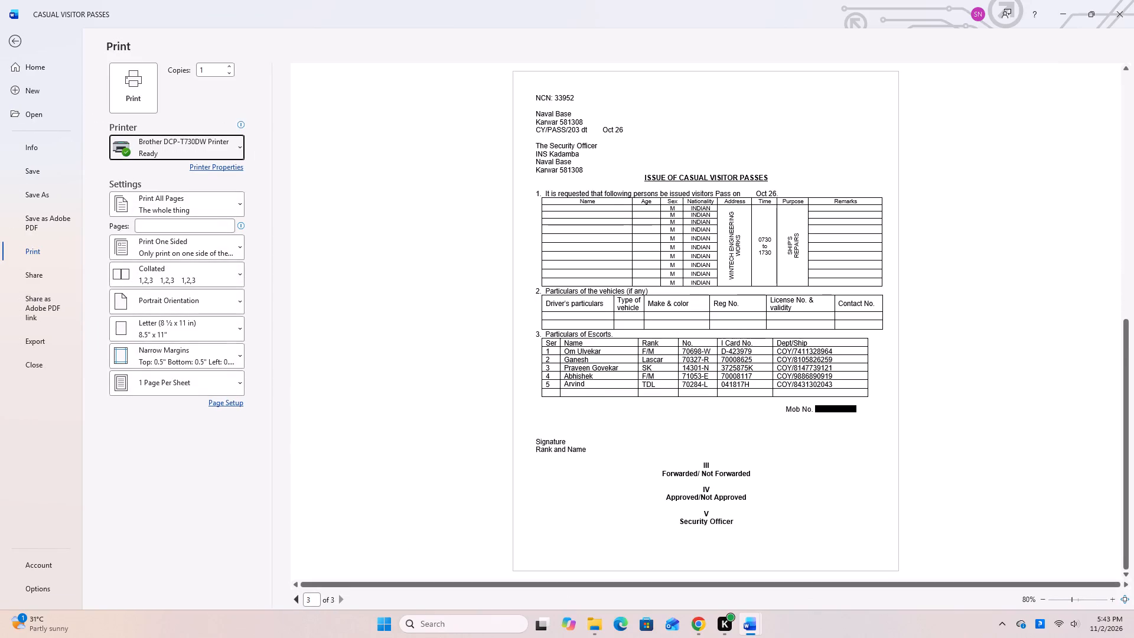
pyautogui.click(159, 226)
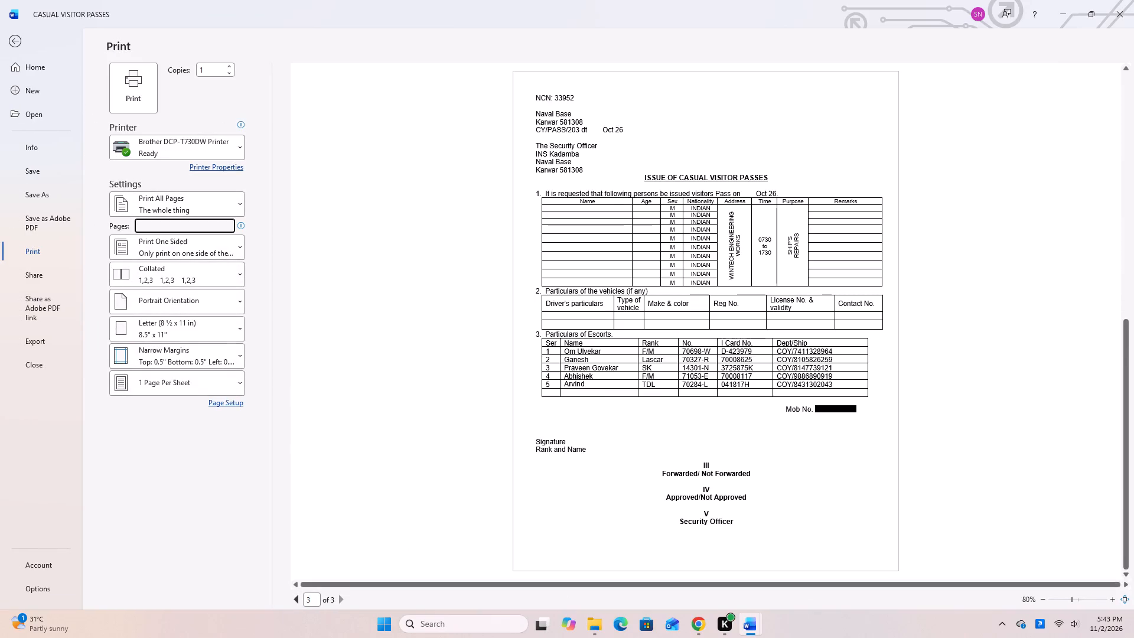
pyautogui.press('3')
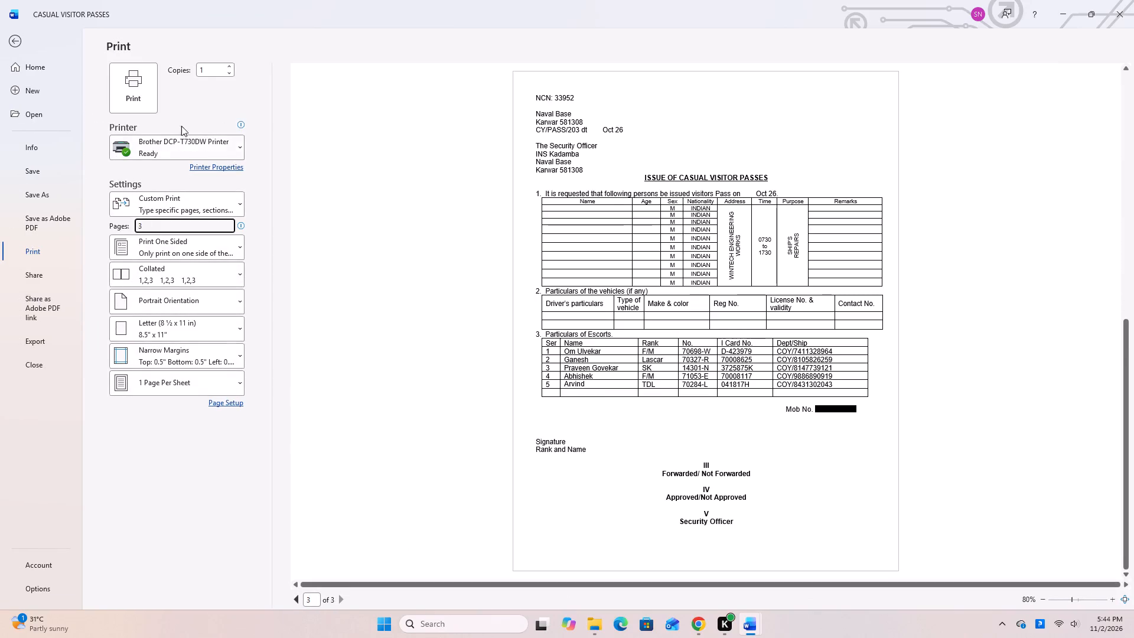
pyautogui.tripleClick(227, 67)
pyautogui.click(227, 67)
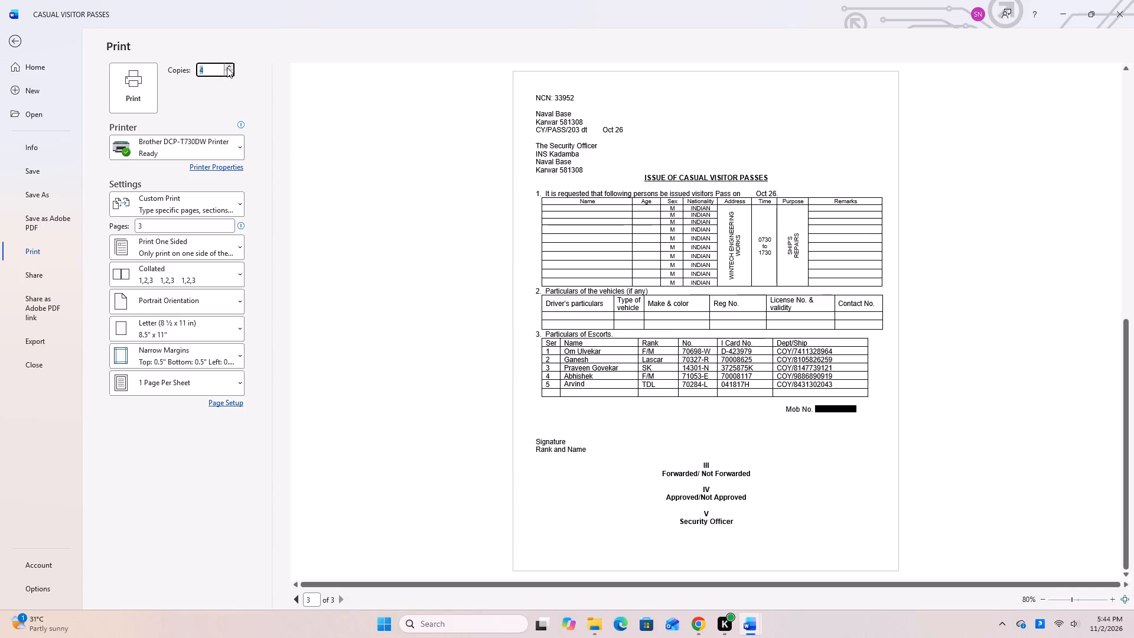
pyautogui.click(227, 67)
pyautogui.click(227, 67)
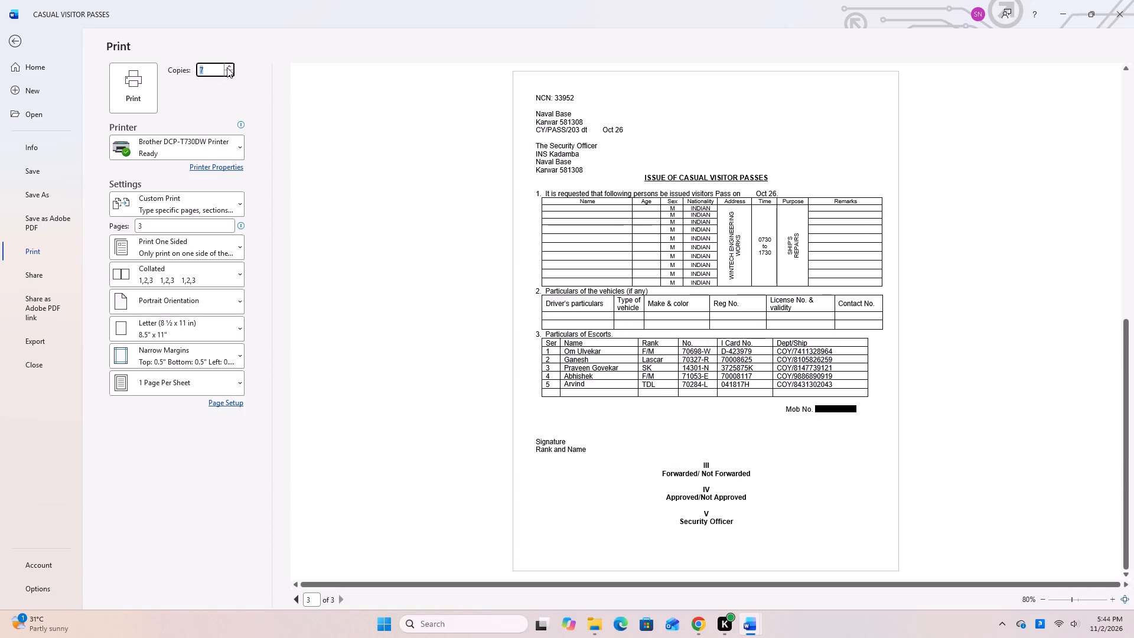
pyautogui.click(227, 67)
pyautogui.click(227, 67)
pyautogui.click(227, 67)
# Start a screen capture over the print preview of the blank casual visitor pass form.
pyautogui.scroll(-1, 712, 291)
pyautogui.press('Print')
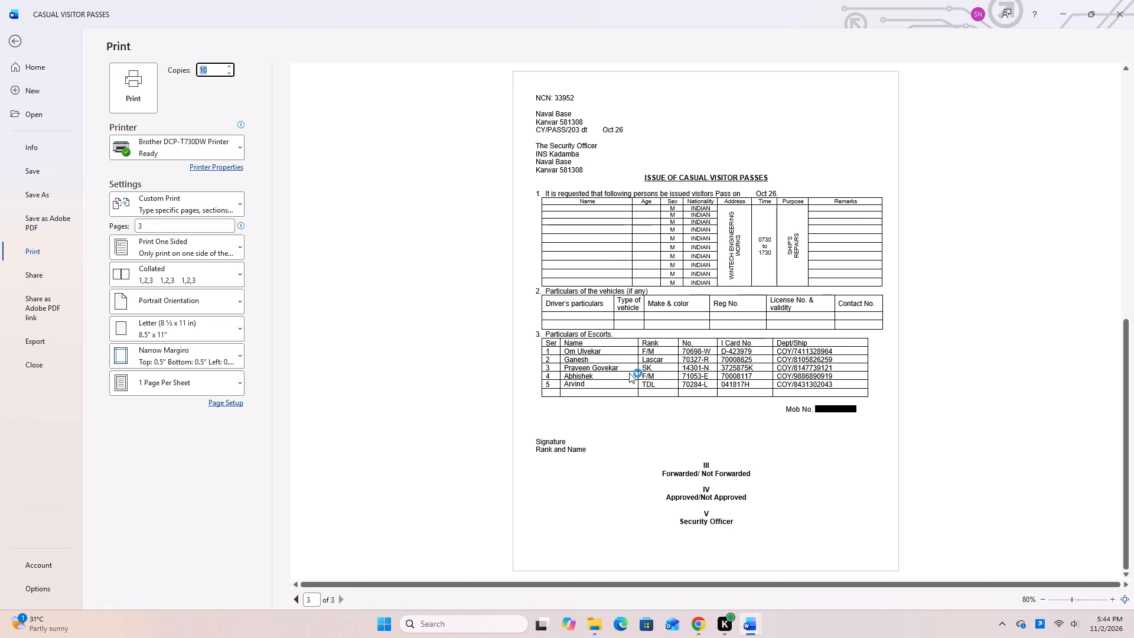
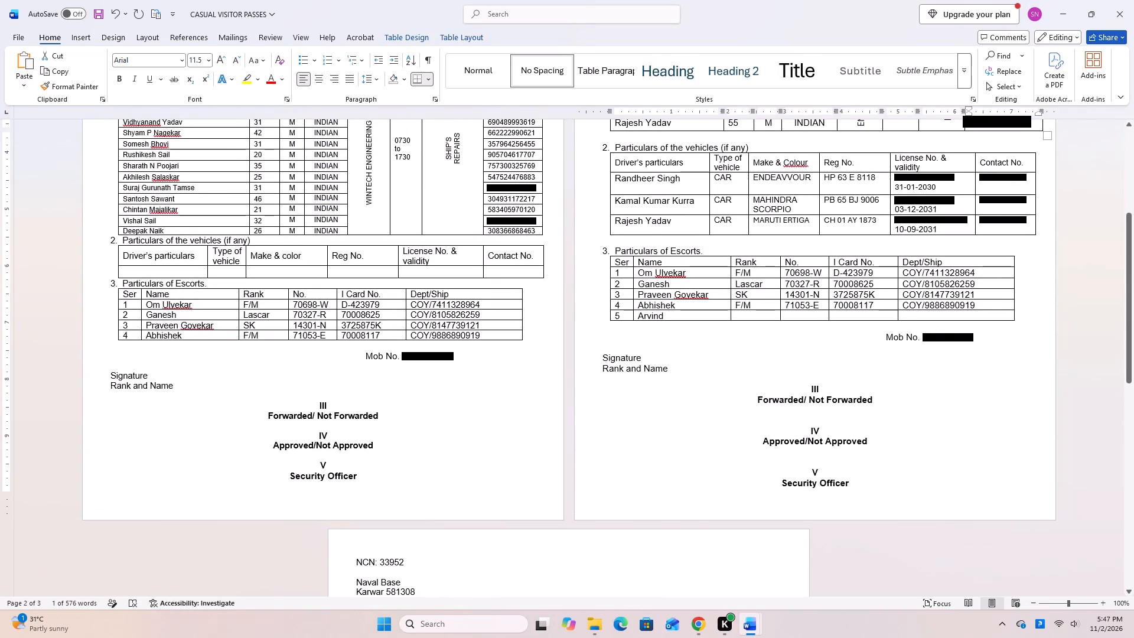
# Look through the casual visitor pass requests, including the blank form with its vehicle and escort tables on page 3.
pyautogui.scroll(8, 793, 431)
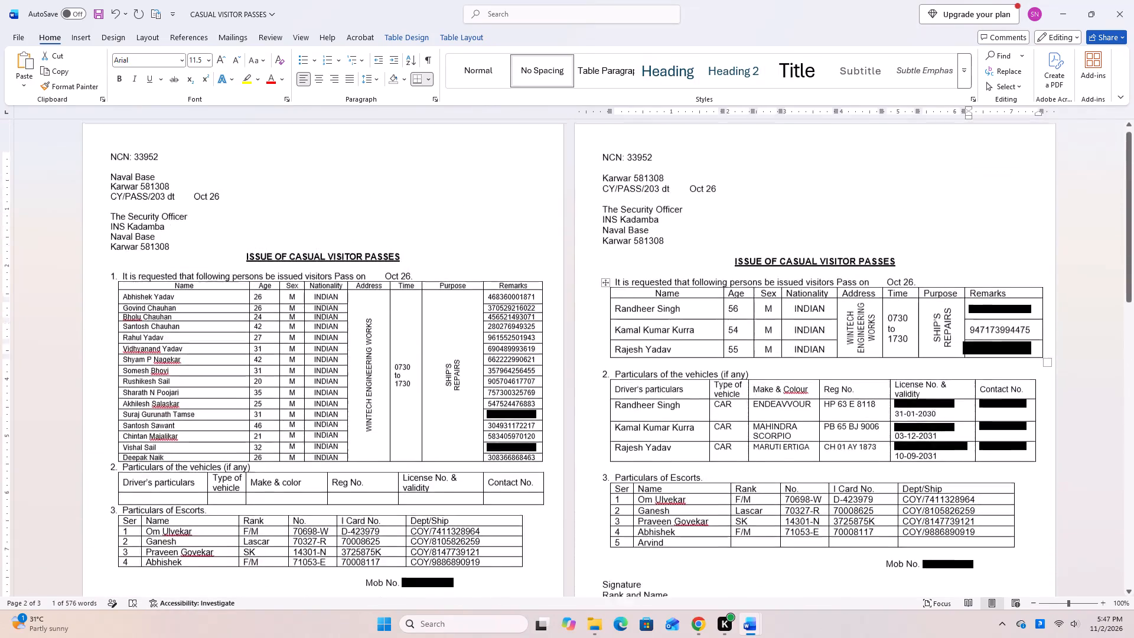
pyautogui.scroll(-15, 793, 431)
pyautogui.scroll(-9, 793, 431)
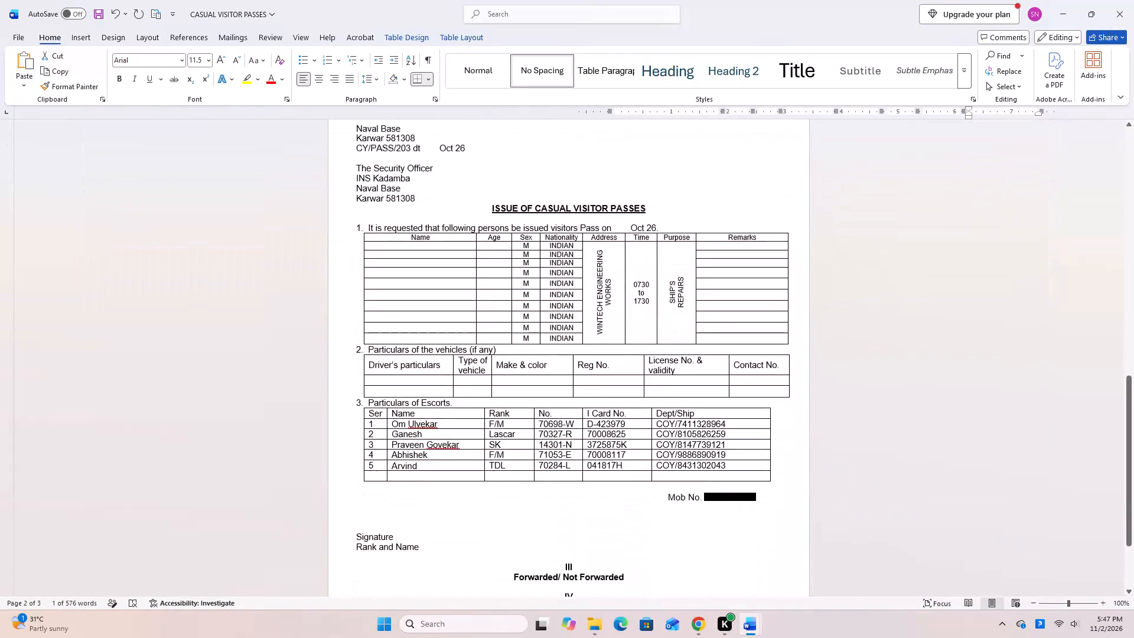
pyautogui.click(589, 418)
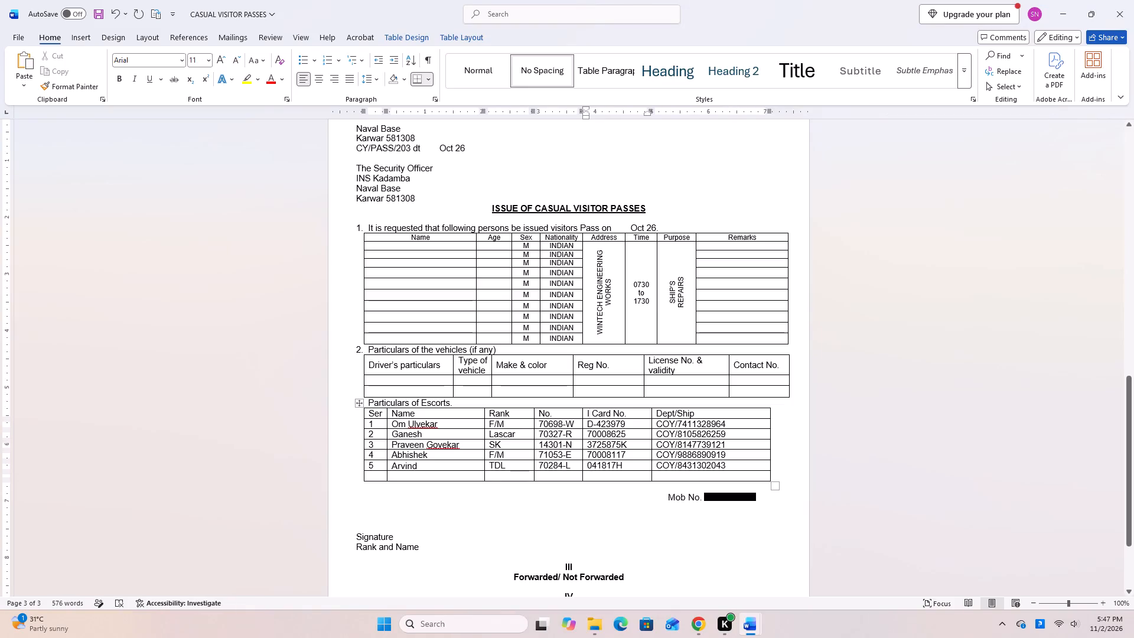
pyautogui.scroll(-5, 612, 441)
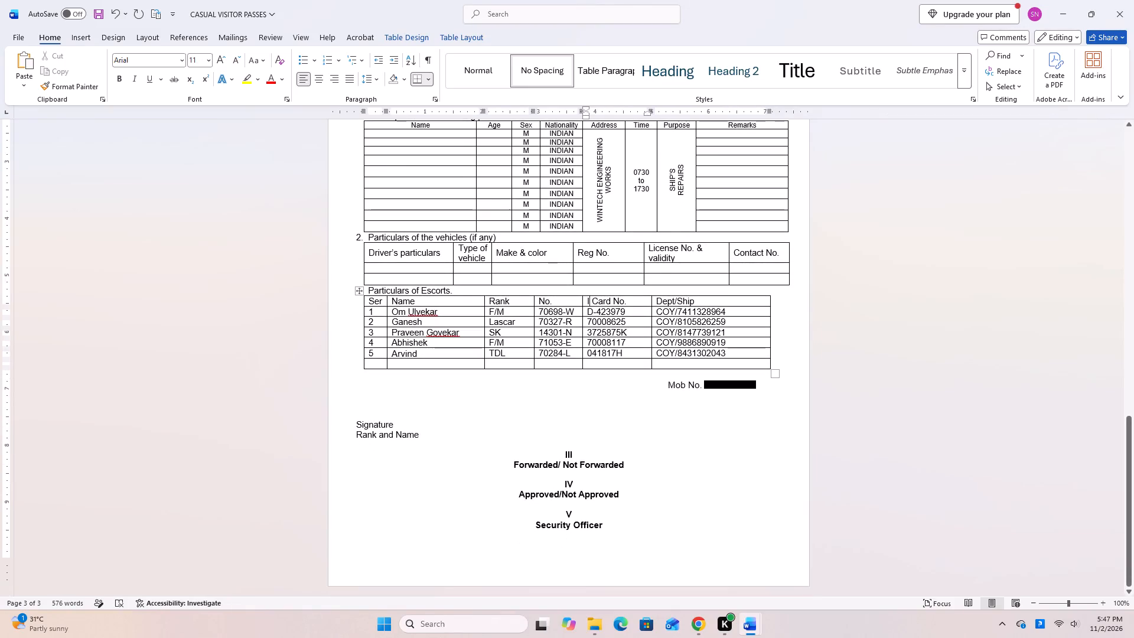
pyautogui.scroll(-4, 612, 441)
pyautogui.scroll(4, 612, 441)
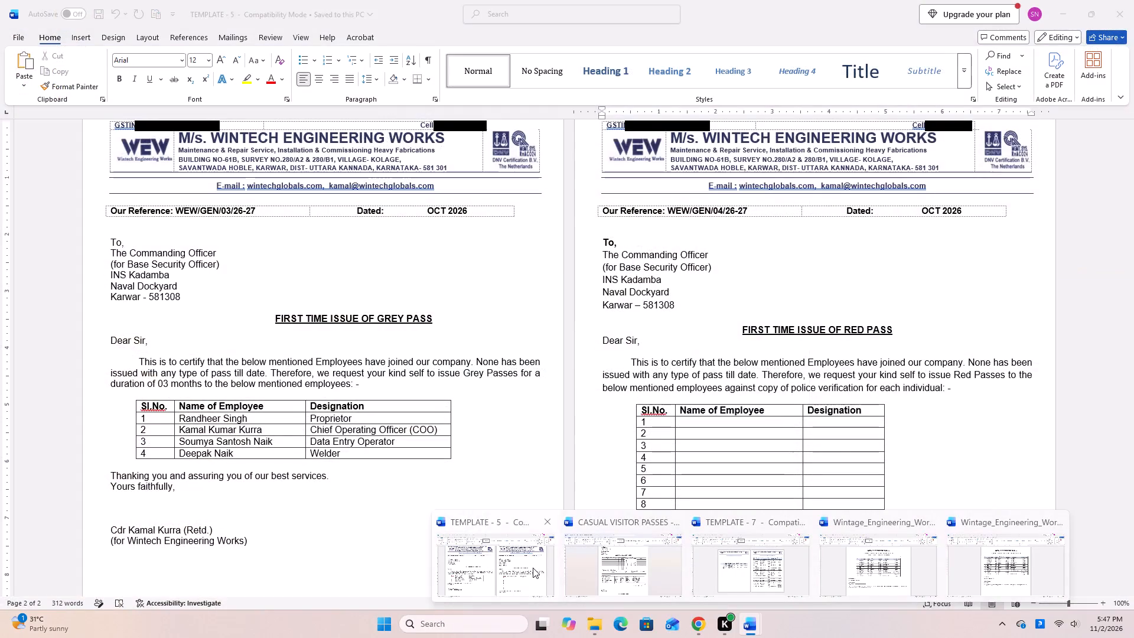
# Switch to the TEMPLATE - 5 document and clear all employee names and designations from the Grey Pass letter's table.
pyautogui.click(533, 568)
pyautogui.scroll(-5, 758, 466)
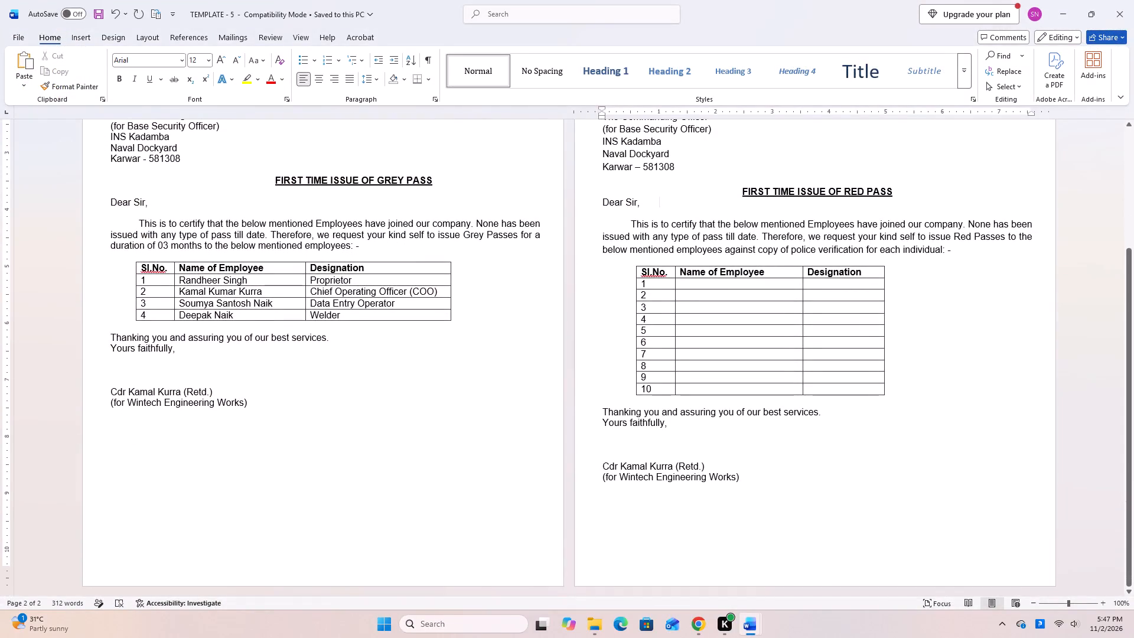
pyautogui.click(850, 368)
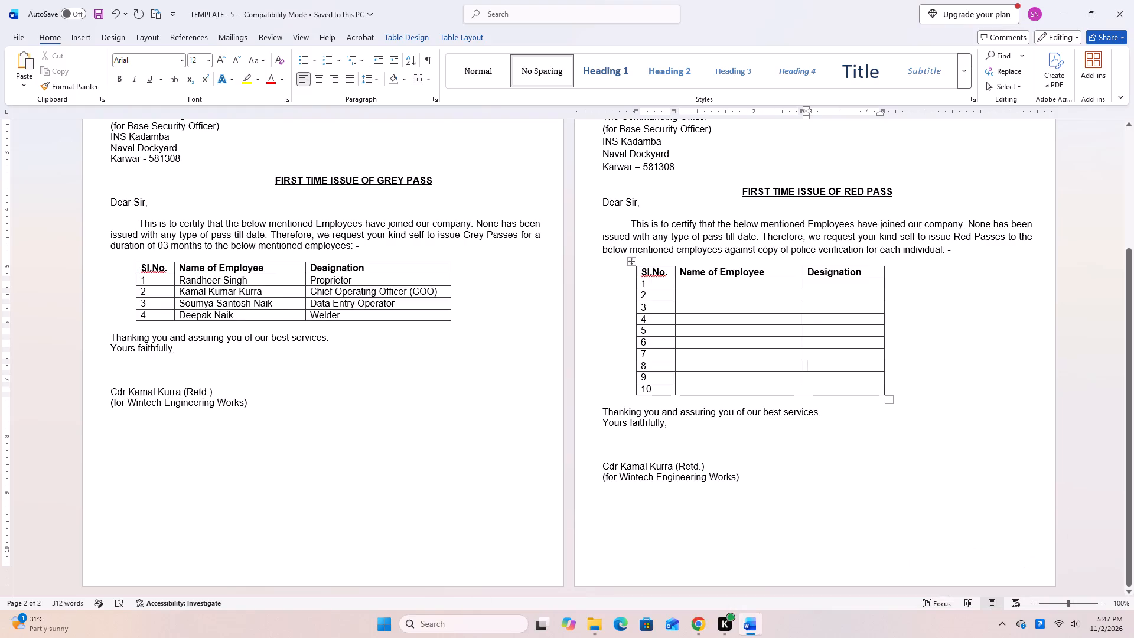
pyautogui.scroll(4, 882, 451)
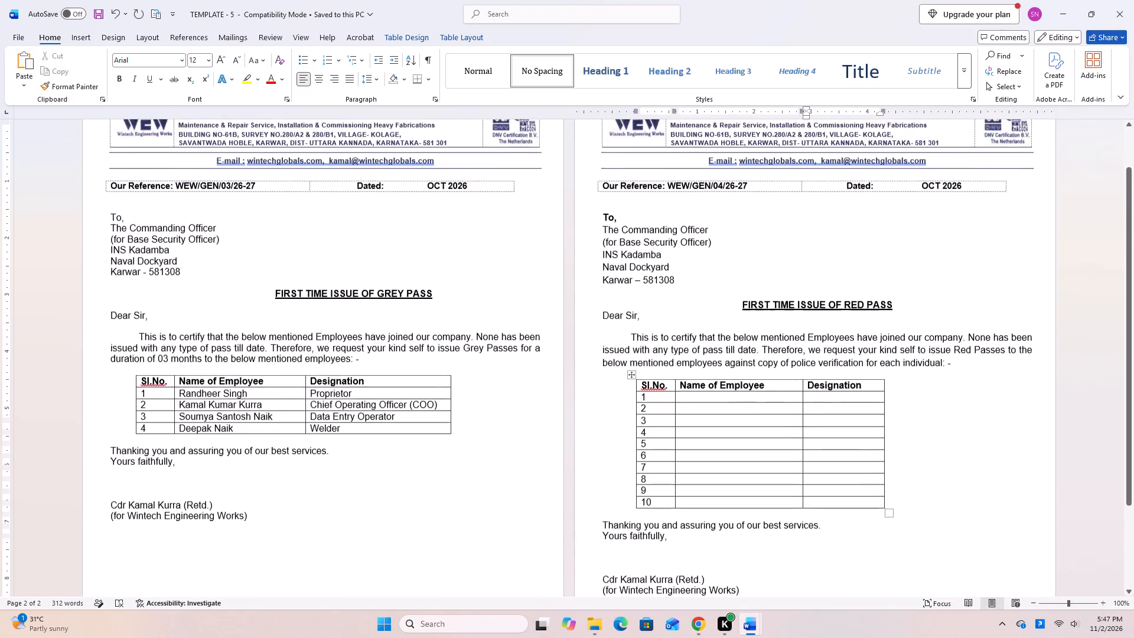
pyautogui.scroll(1, 882, 451)
pyautogui.scroll(-2, 882, 451)
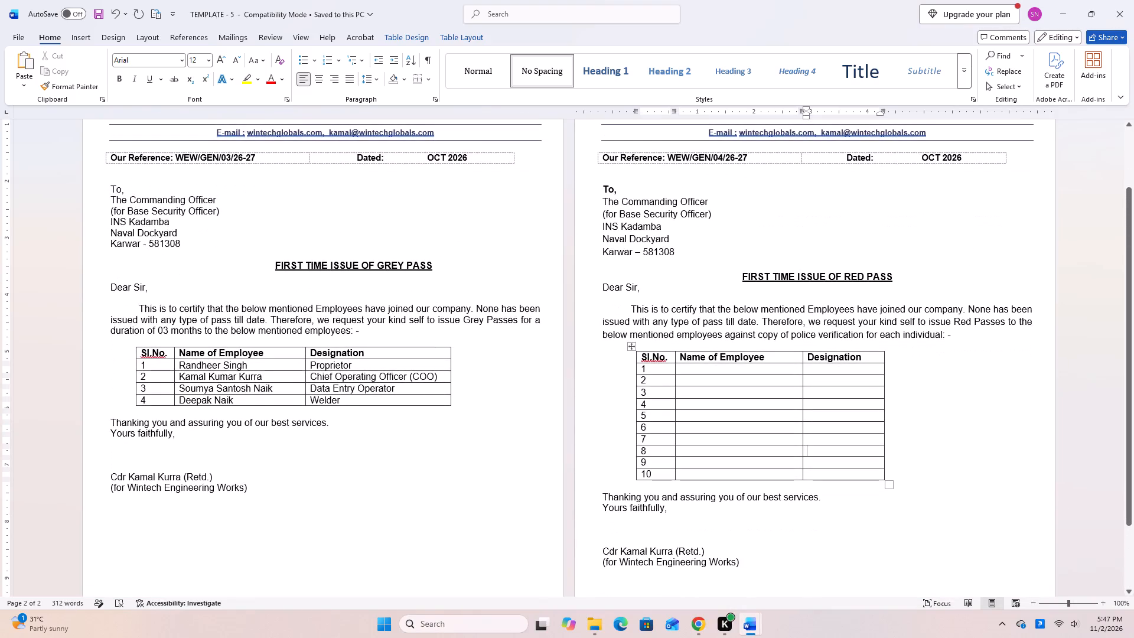
pyautogui.scroll(-2, 882, 451)
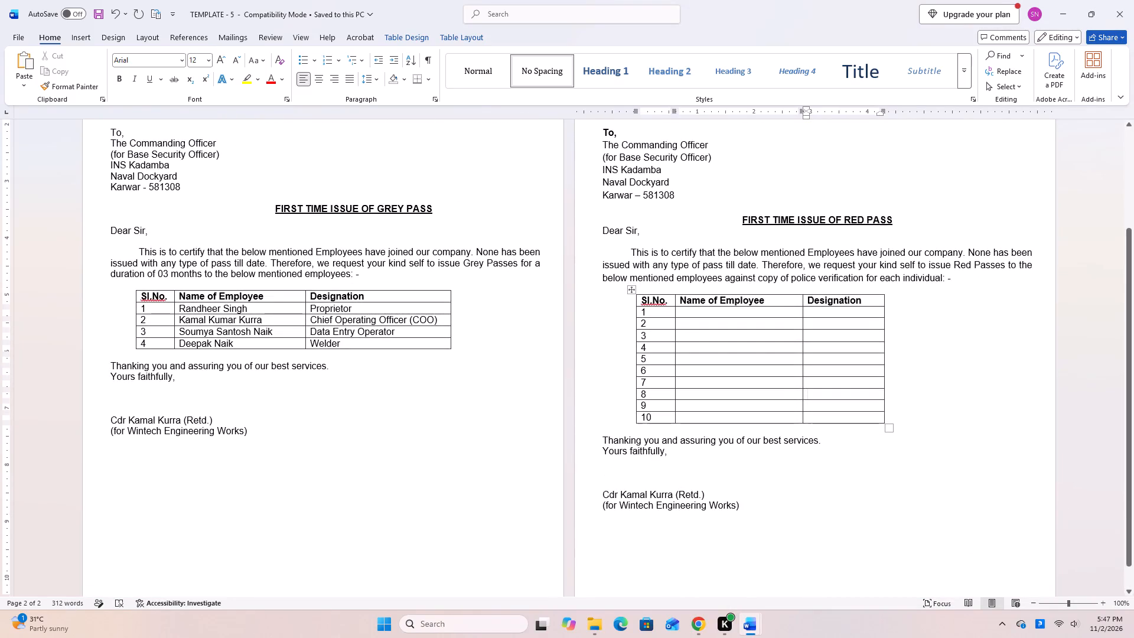
pyautogui.scroll(-3, 488, 415)
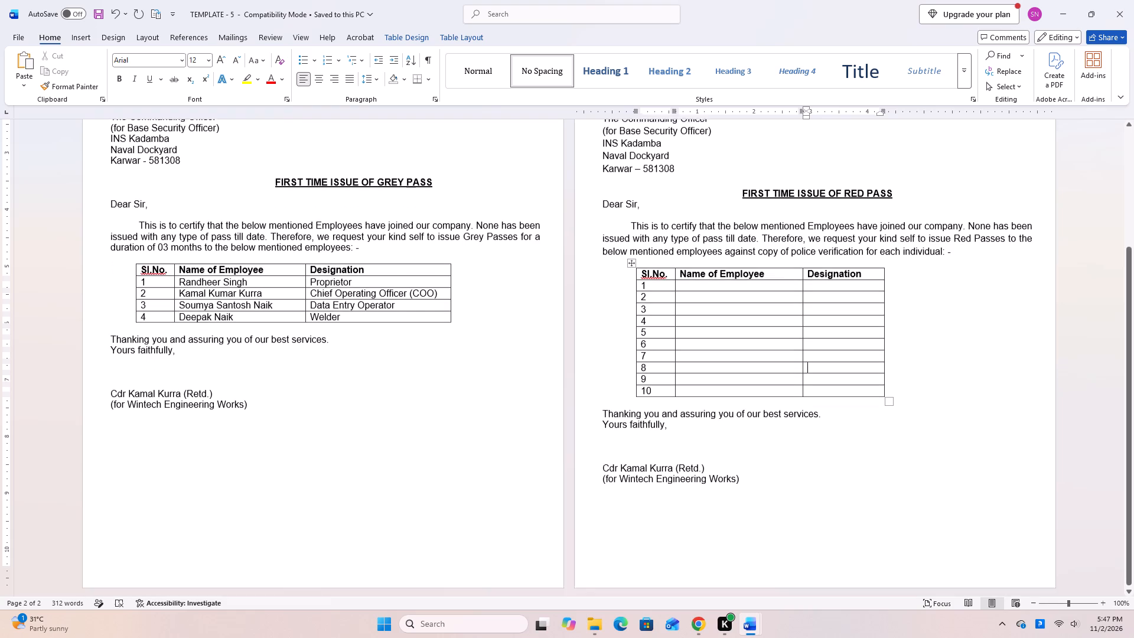
pyautogui.scroll(-12, 519, 422)
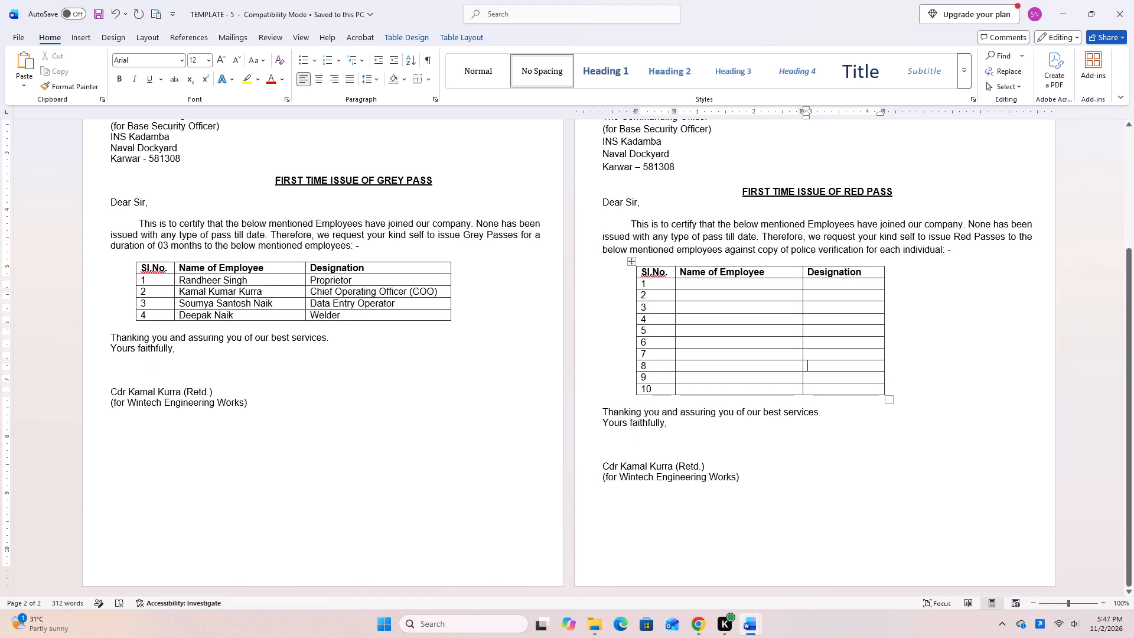
pyautogui.moveTo(180, 283); pyautogui.dragTo(379, 318)
pyautogui.press('Delete')
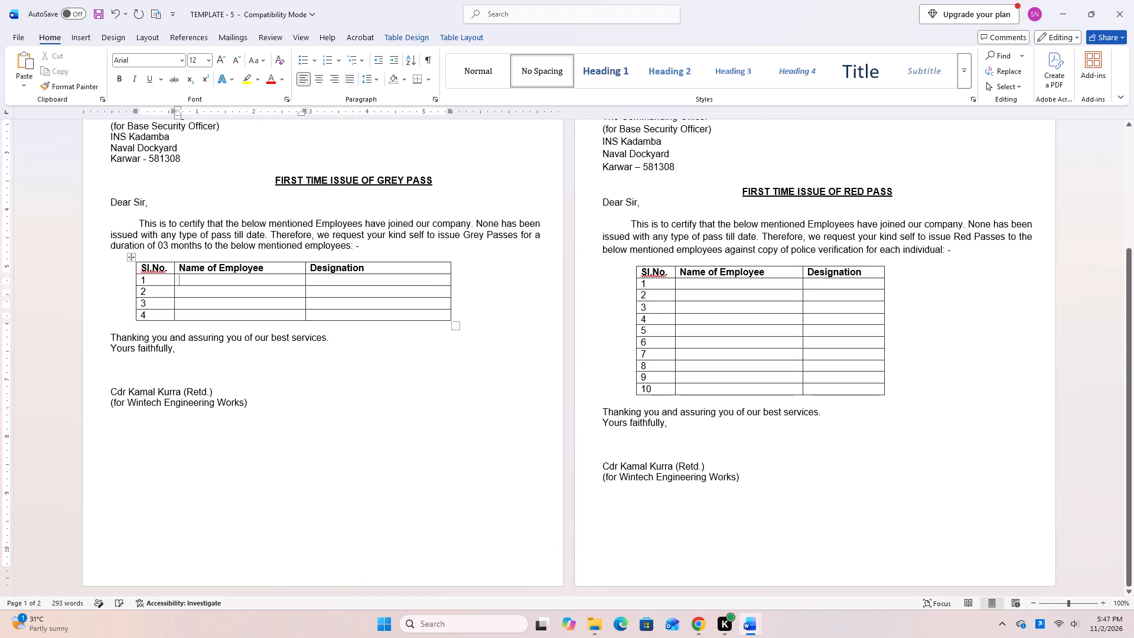
# Add four blank rows below row 4 of the Grey Pass letter's employee table.
pyautogui.click(349, 314)
pyautogui.press('Tab')
pyautogui.press('Tab')
pyautogui.press('Tab')
pyautogui.press('Tab')
pyautogui.press('Tab')
pyautogui.press('Tab')
pyautogui.press('Tab')
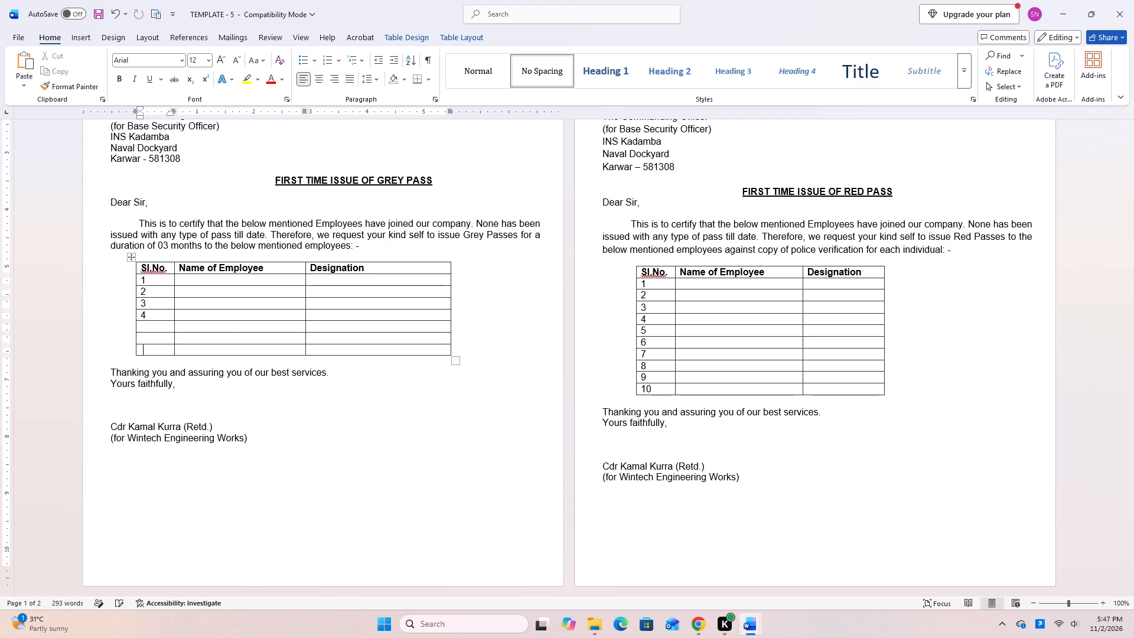
pyautogui.press('Tab')
pyautogui.press('Tab')
pyautogui.press('Tab')
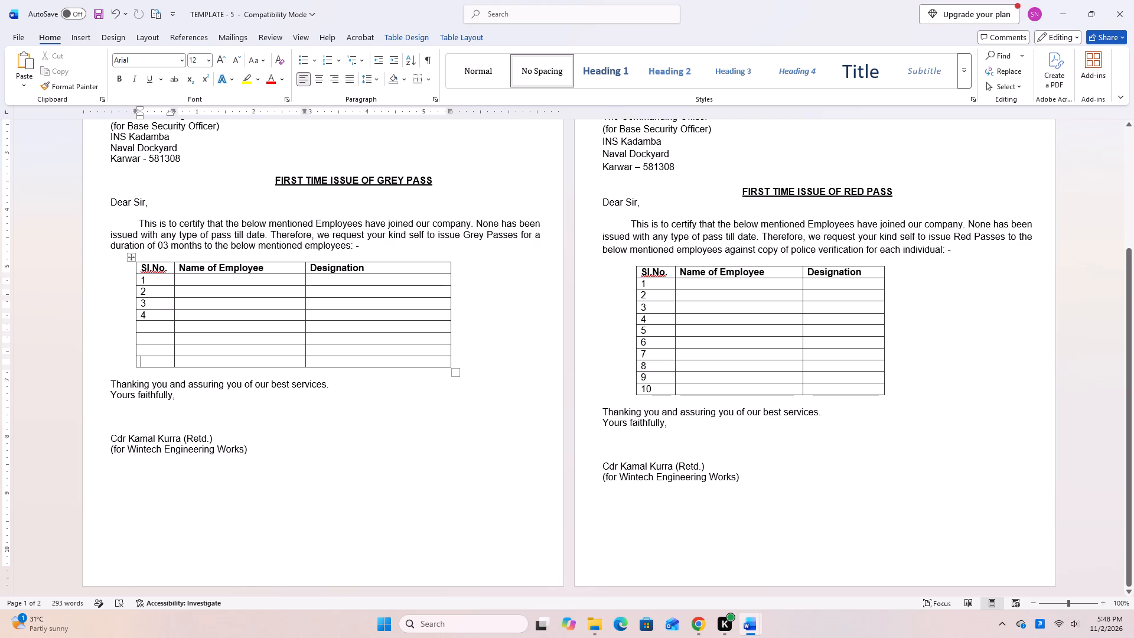
# Delete the last three blank rows from the Grey Pass table, leaving one unnumbered row below row 4.
pyautogui.moveTo(144, 338); pyautogui.dragTo(400, 364)
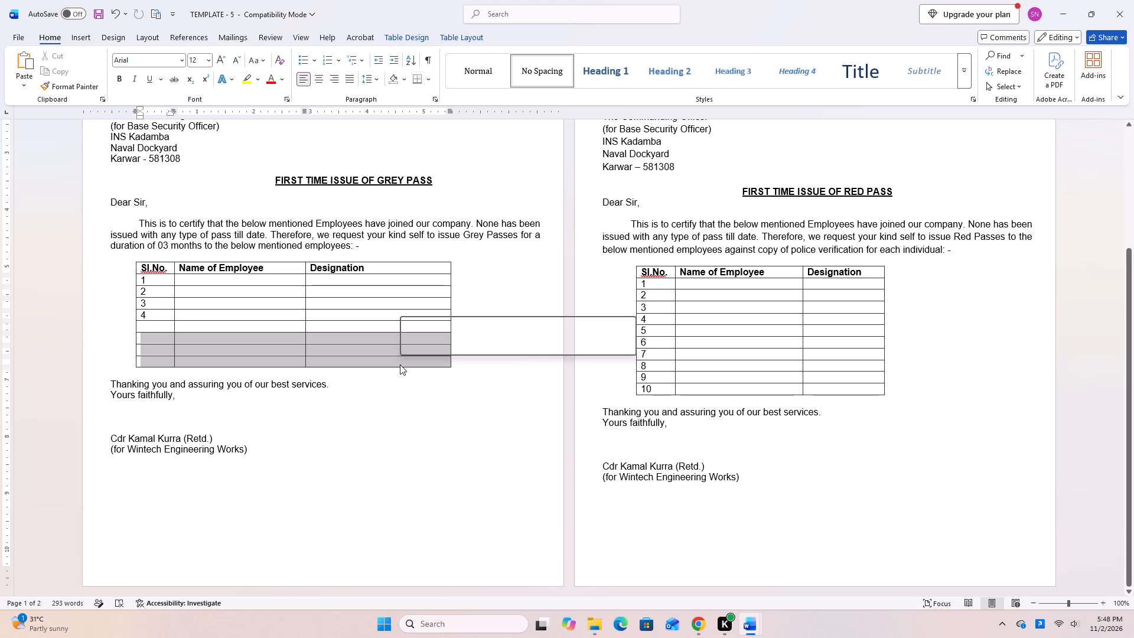
pyautogui.press('Delete')
pyautogui.moveTo(157, 338); pyautogui.dragTo(256, 344)
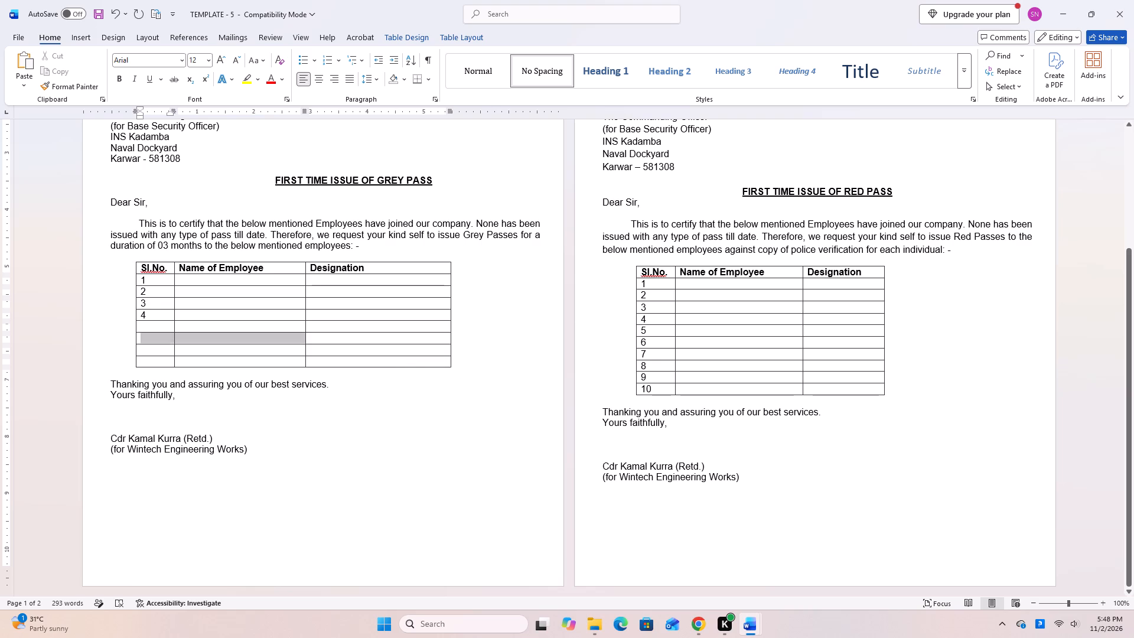
pyautogui.moveTo(256, 344); pyautogui.dragTo(372, 359)
pyautogui.rightClick(372, 359)
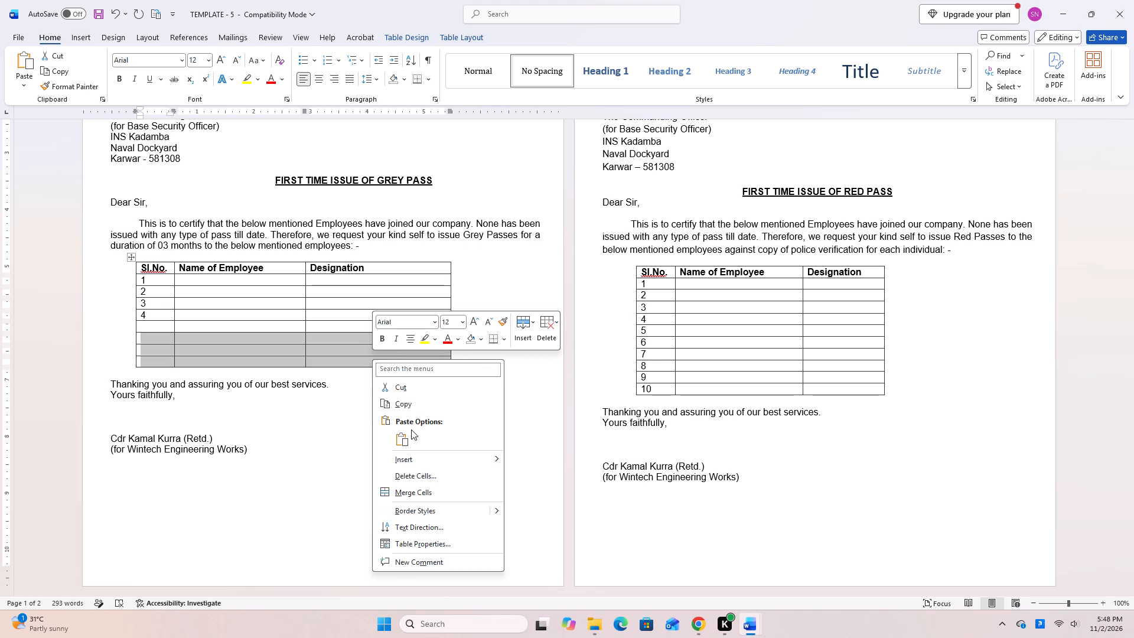
pyautogui.click(408, 478)
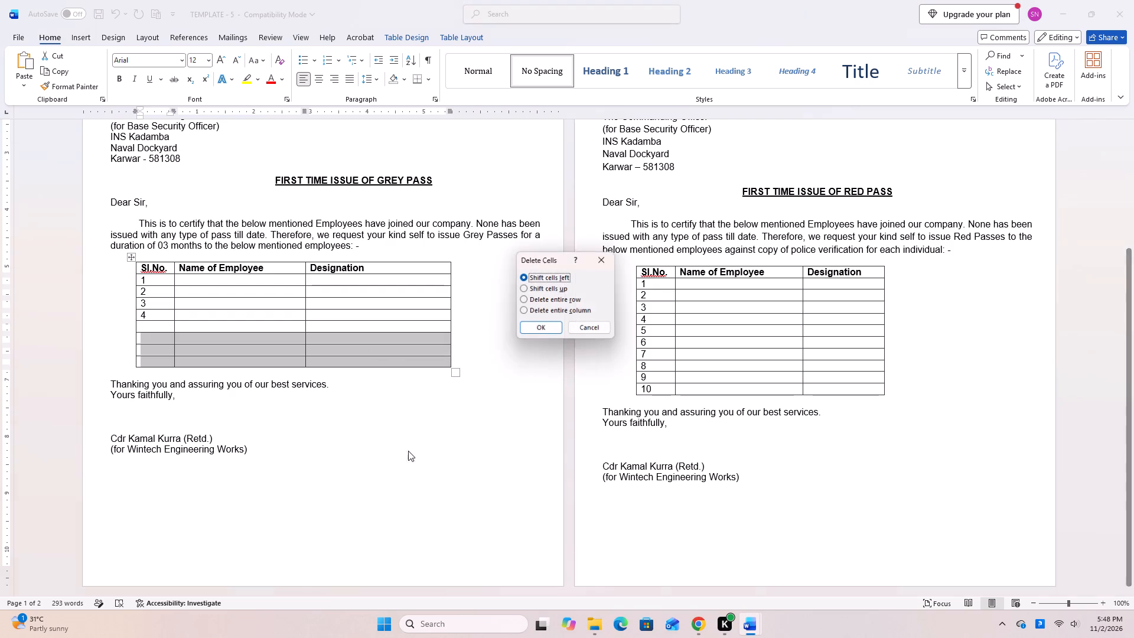
pyautogui.click(534, 329)
# Enter serial number 5 in the blank last row of the Grey Pass table.
pyautogui.click(157, 328)
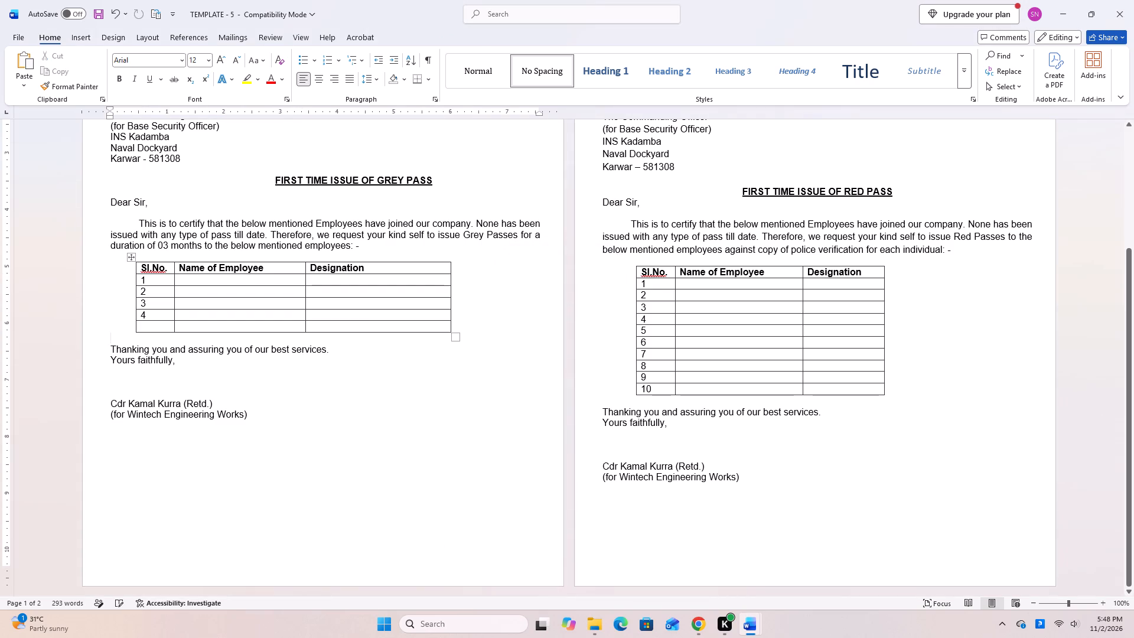
pyautogui.press('5')
pyautogui.click(390, 454)
# Clear the custom page range in the print settings and print TEMPLATE - 5 with 2 copies.
pyautogui.hotkey('ctrl', 'p')
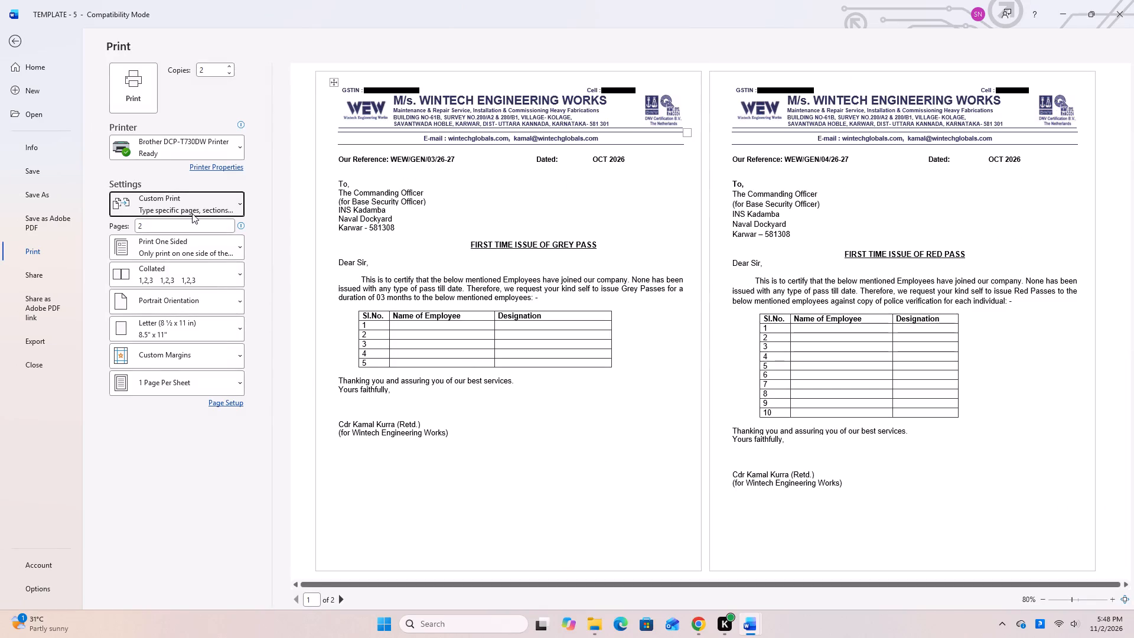
pyautogui.click(151, 229)
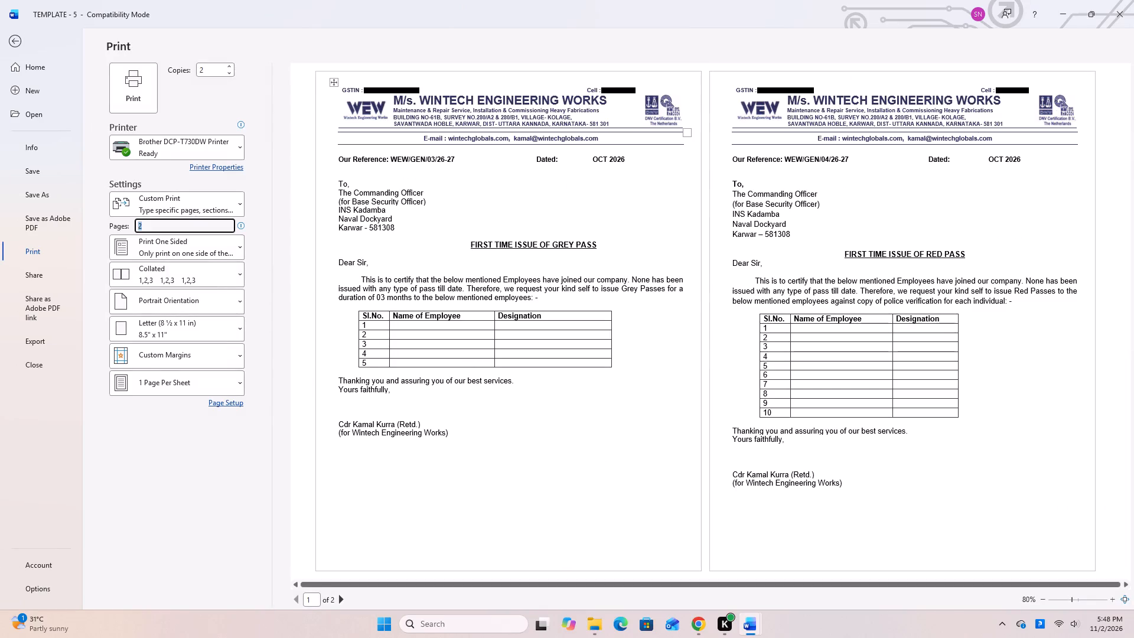
pyautogui.press('BackSpace')
pyautogui.click(152, 83)
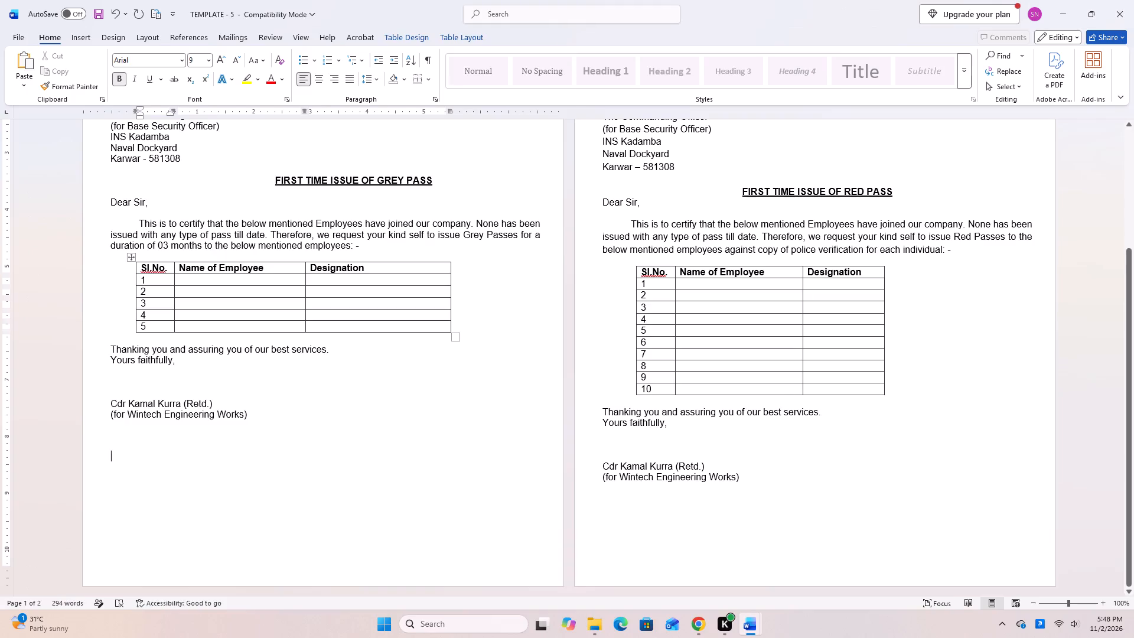
# Switch to the CASUAL VISITOR PASSES document and bring up the print preview of page 3, the blank visitor pass form.
pyautogui.click(646, 581)
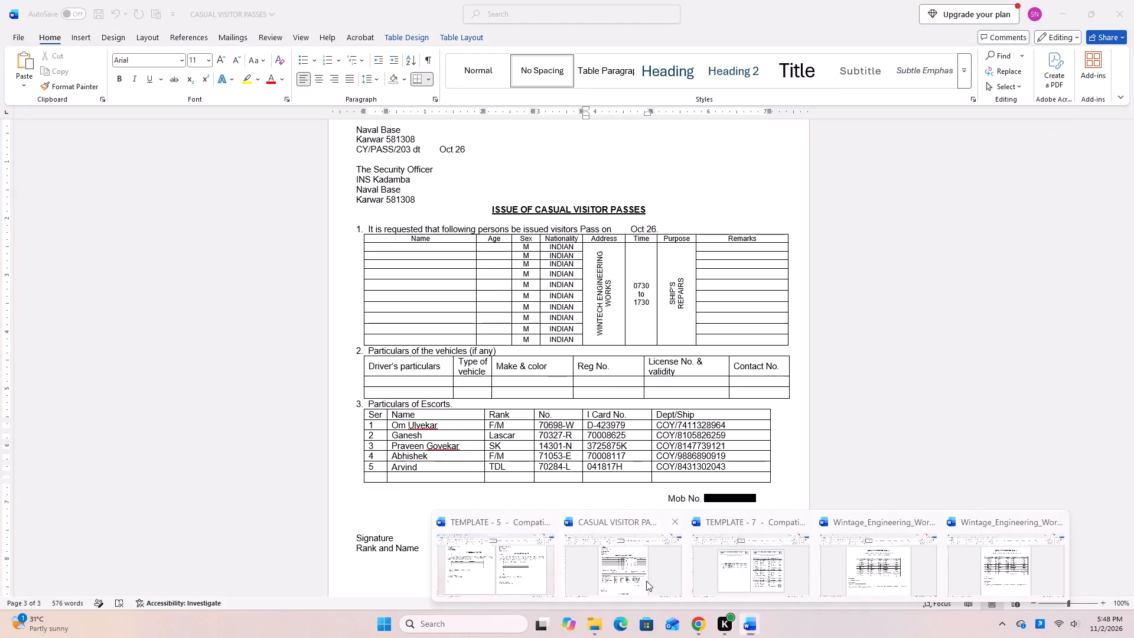
pyautogui.scroll(1, 605, 504)
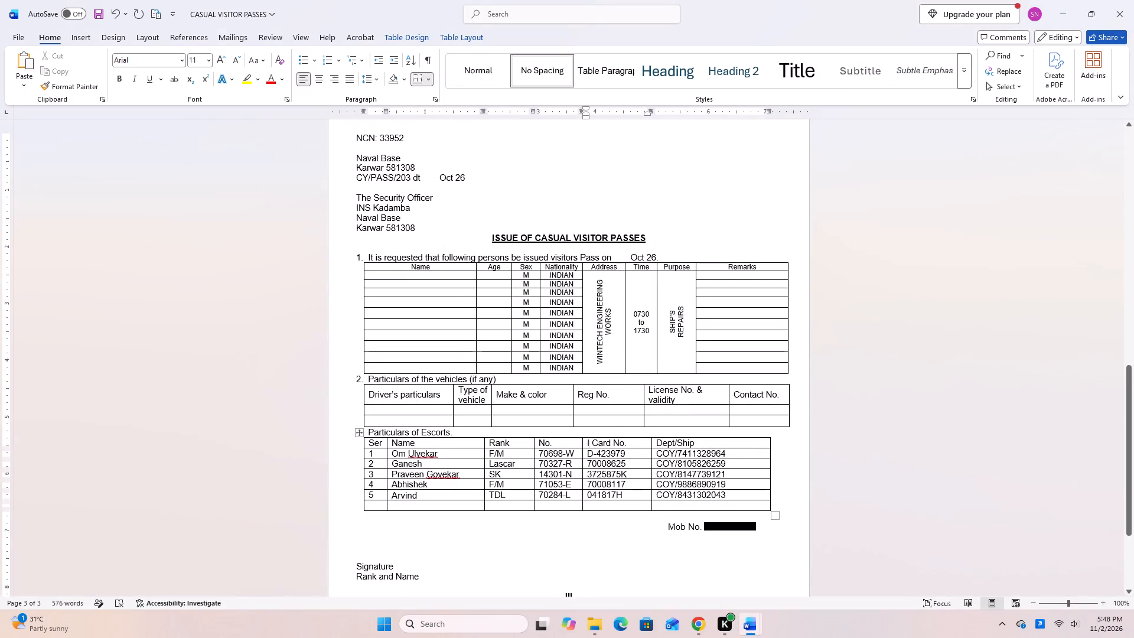
pyautogui.scroll(5, 605, 504)
pyautogui.scroll(-4, 605, 504)
pyautogui.scroll(5, 605, 504)
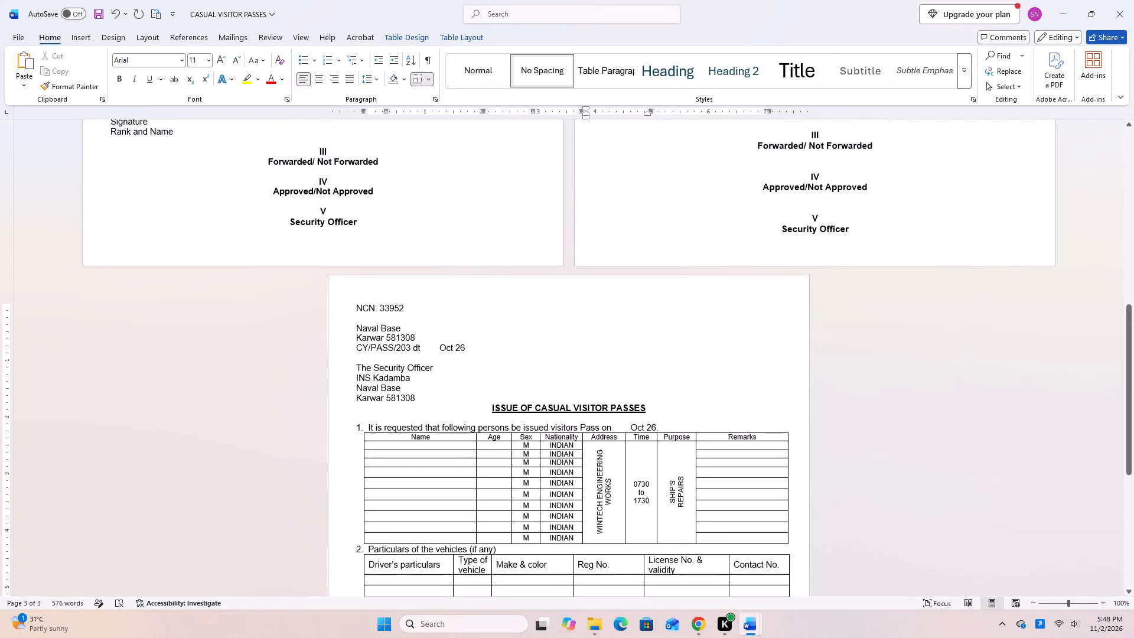
pyautogui.hotkey('ctrl', 'p')
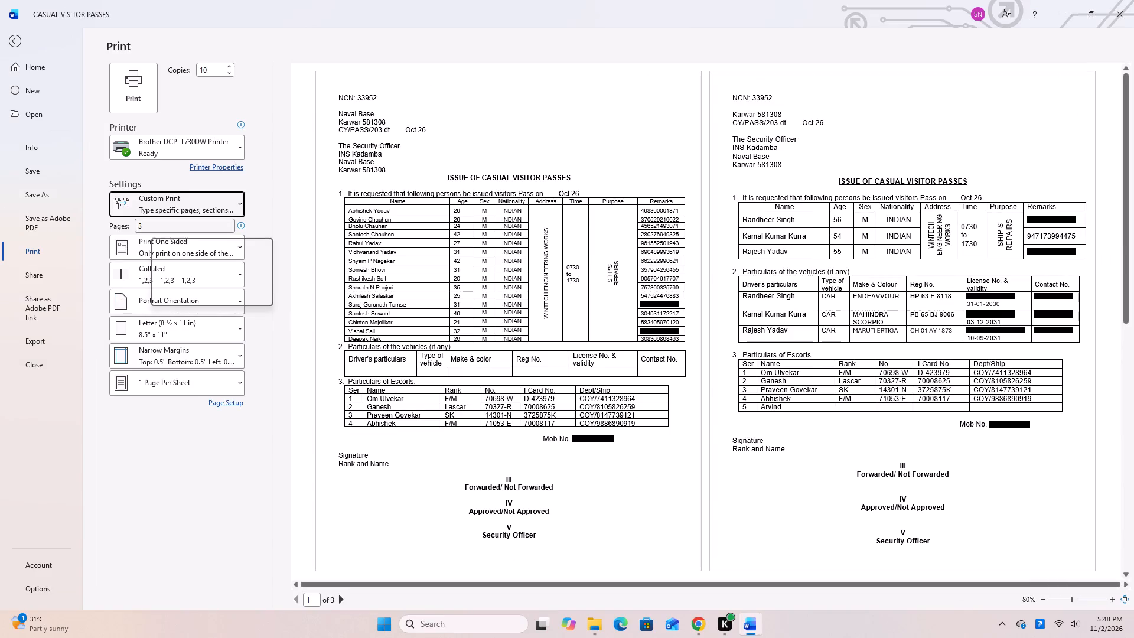
pyautogui.scroll(-5, 902, 359)
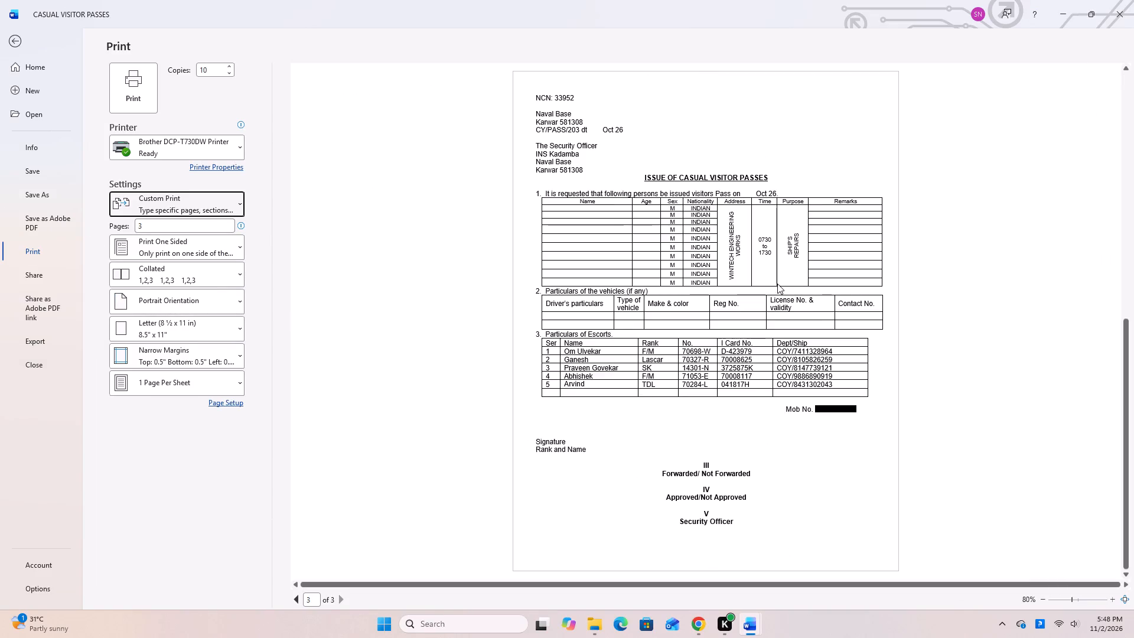
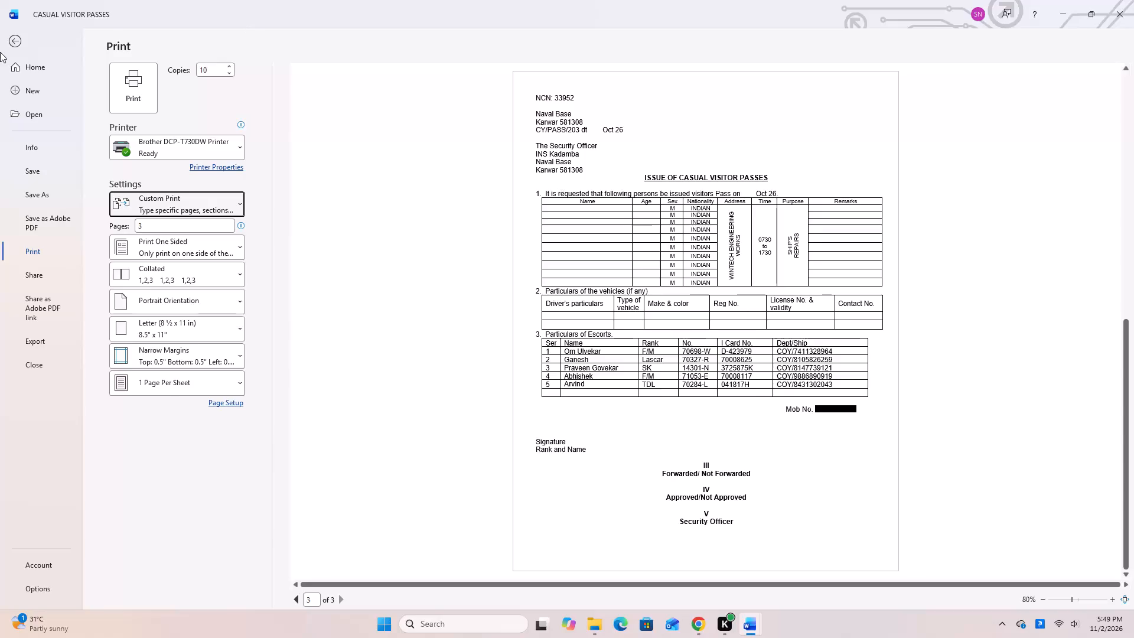
# Print 10 copies of page 3 of CASUAL VISITOR PASSES, the blank visitor pass form.
pyautogui.click(137, 96)
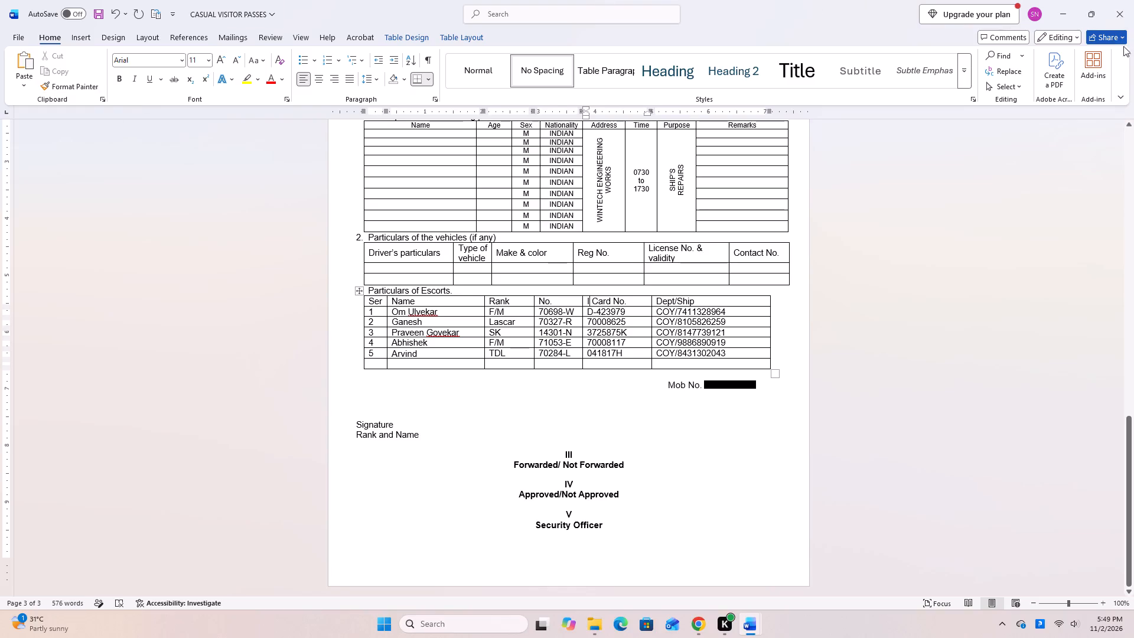
# Close the CASUAL VISITOR PASSES document.
pyautogui.click(1117, 4)
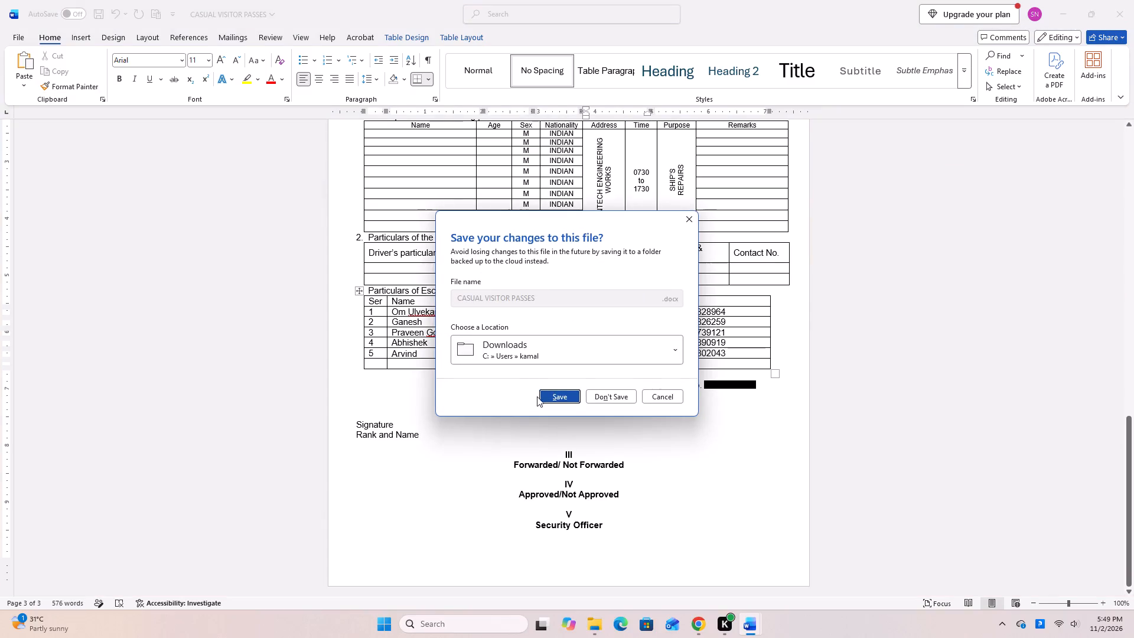
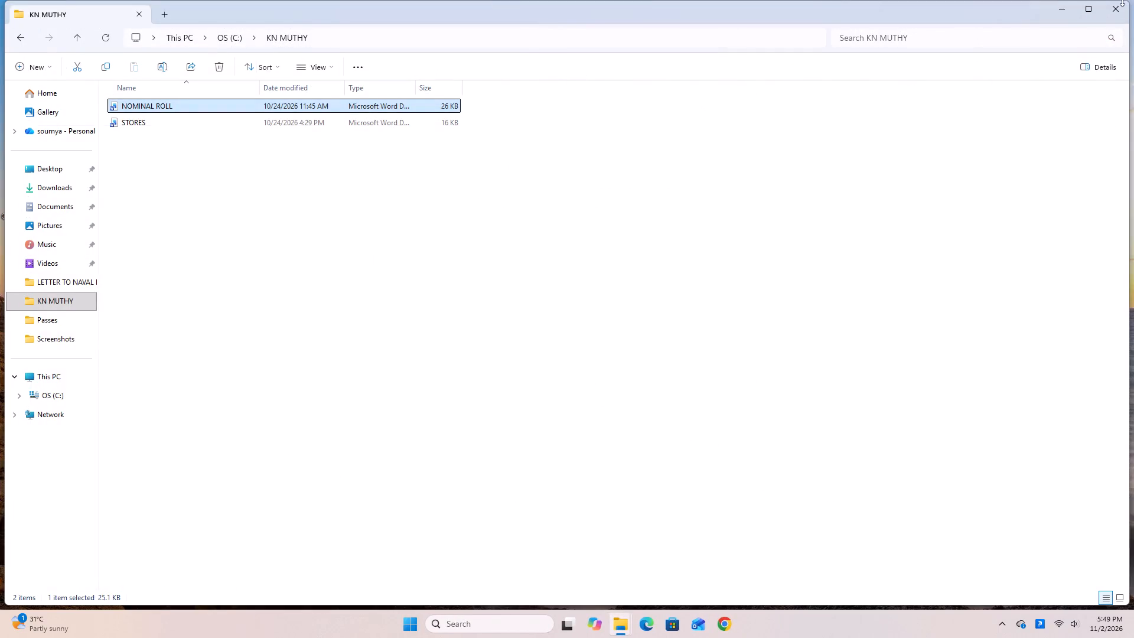
pyautogui.click(1122, 0)
pyautogui.click(1116, 9)
pyautogui.click(1107, 13)
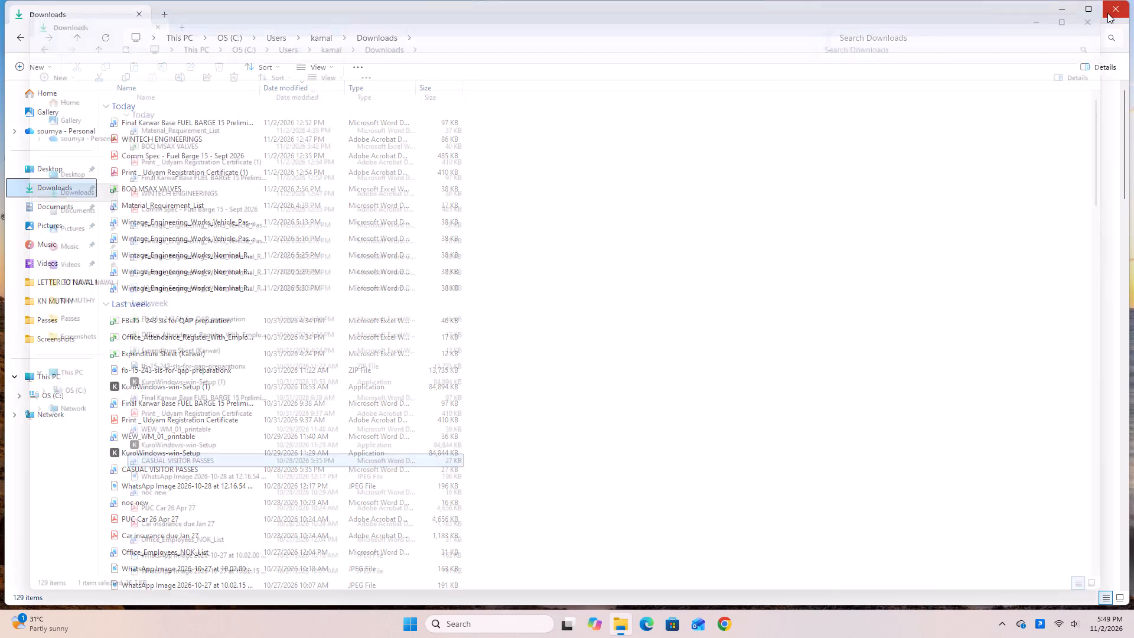
pyautogui.click(1107, 13)
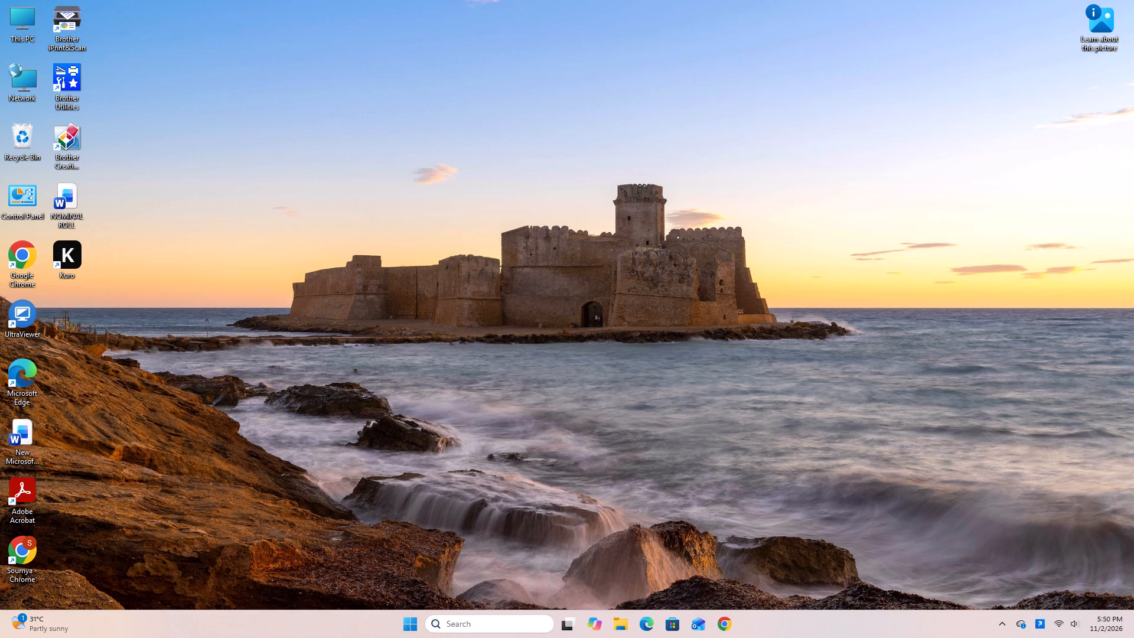
# Shut down the computer.
pyautogui.click(415, 623)
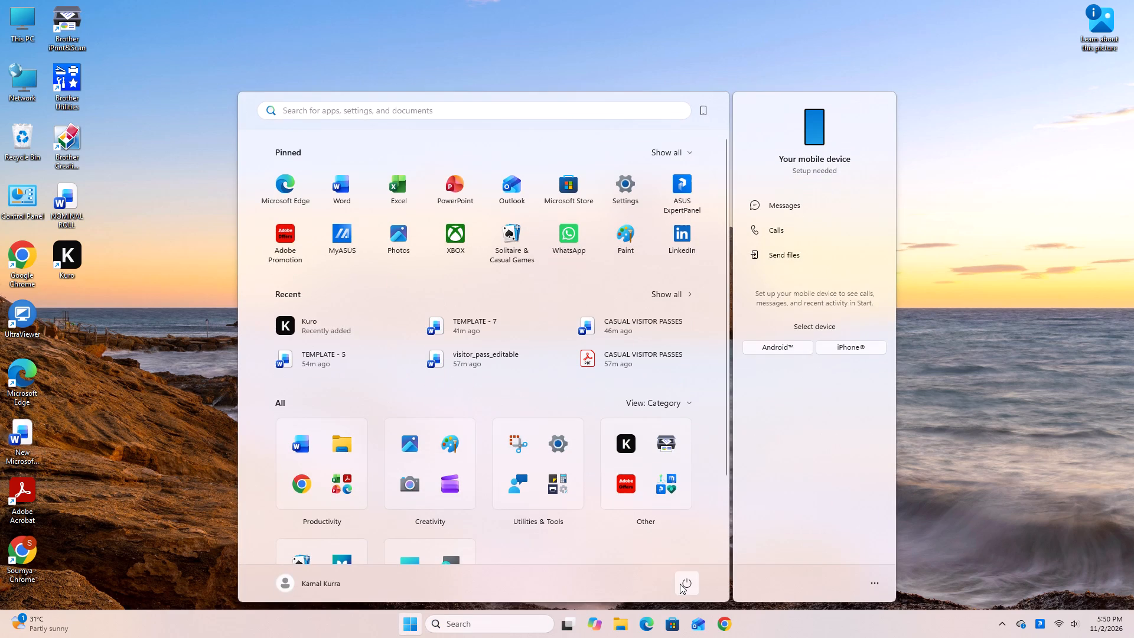
pyautogui.click(680, 584)
pyautogui.click(708, 536)
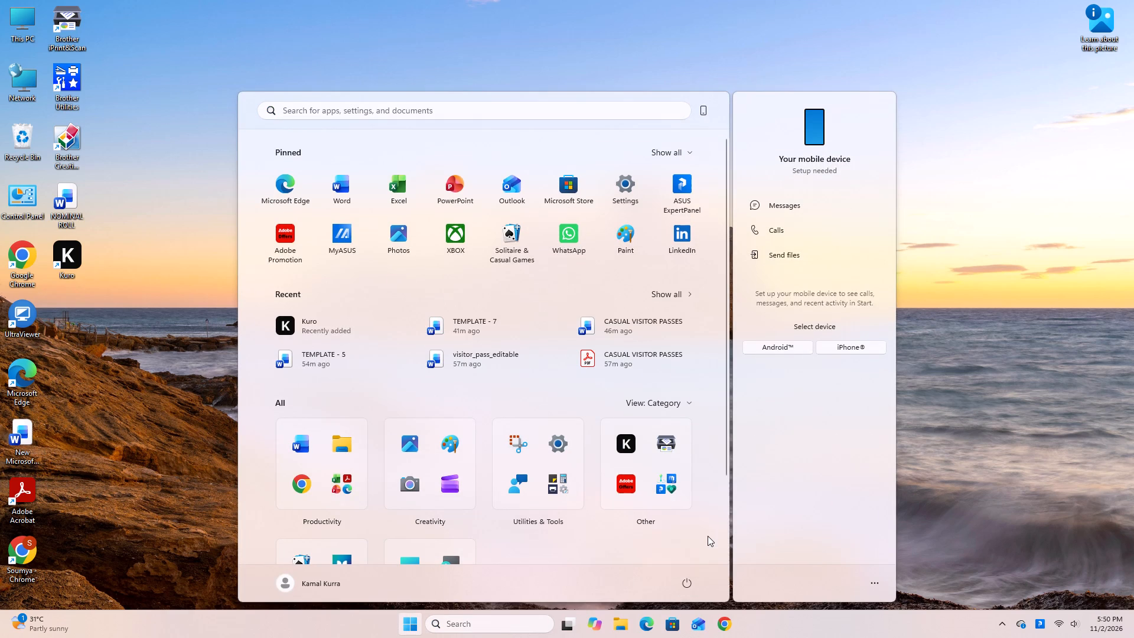